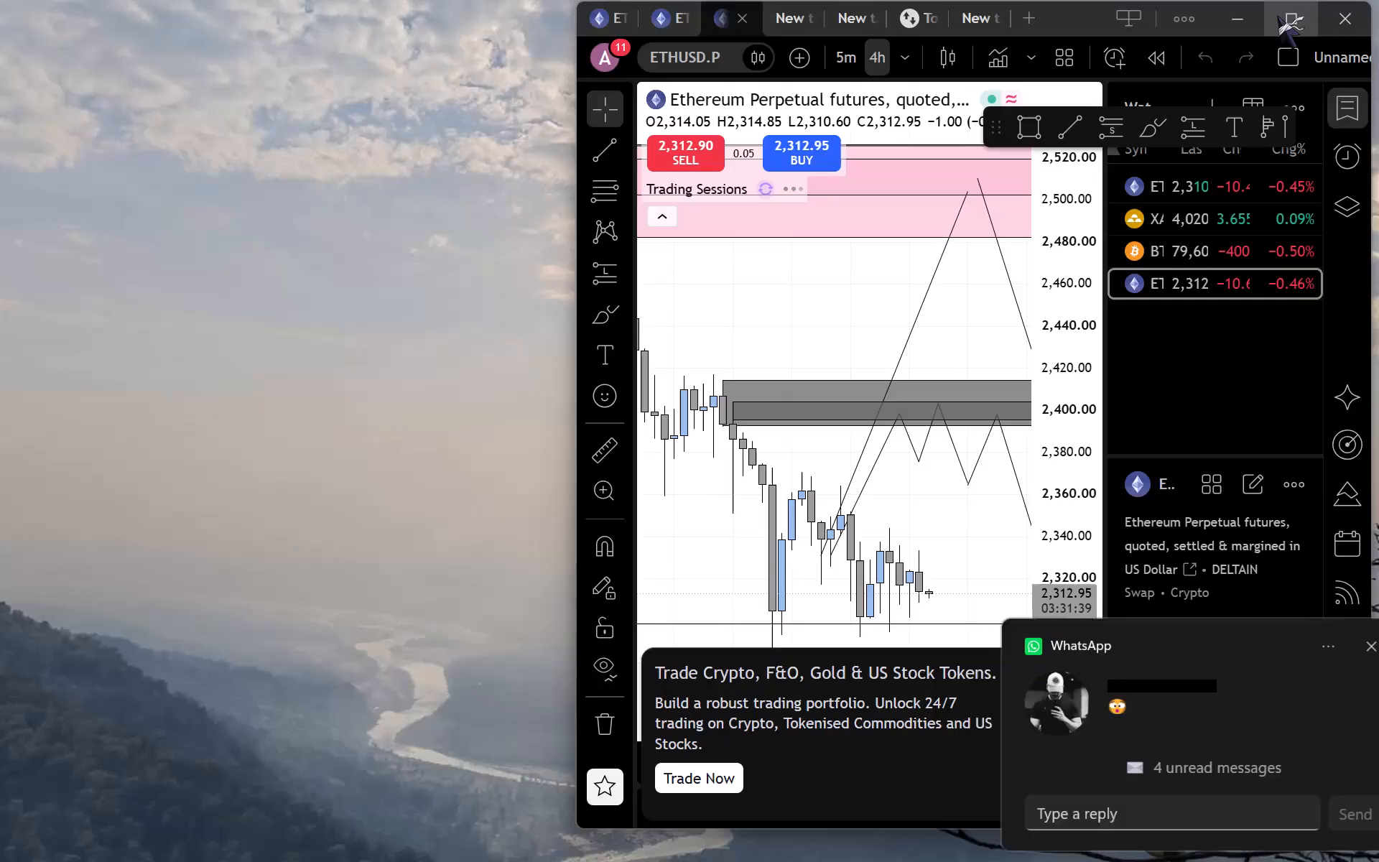
Maximise the chart window and examine recent ETHUSD.P 4-hour candles against the grey zone, projected paths and horizontal levels below price.
{"action": "left_click", "coordinate": [1277, 15]}
{"action": "left_click_drag", "start_coordinate": [739, 500], "coordinate": [526, 449]}
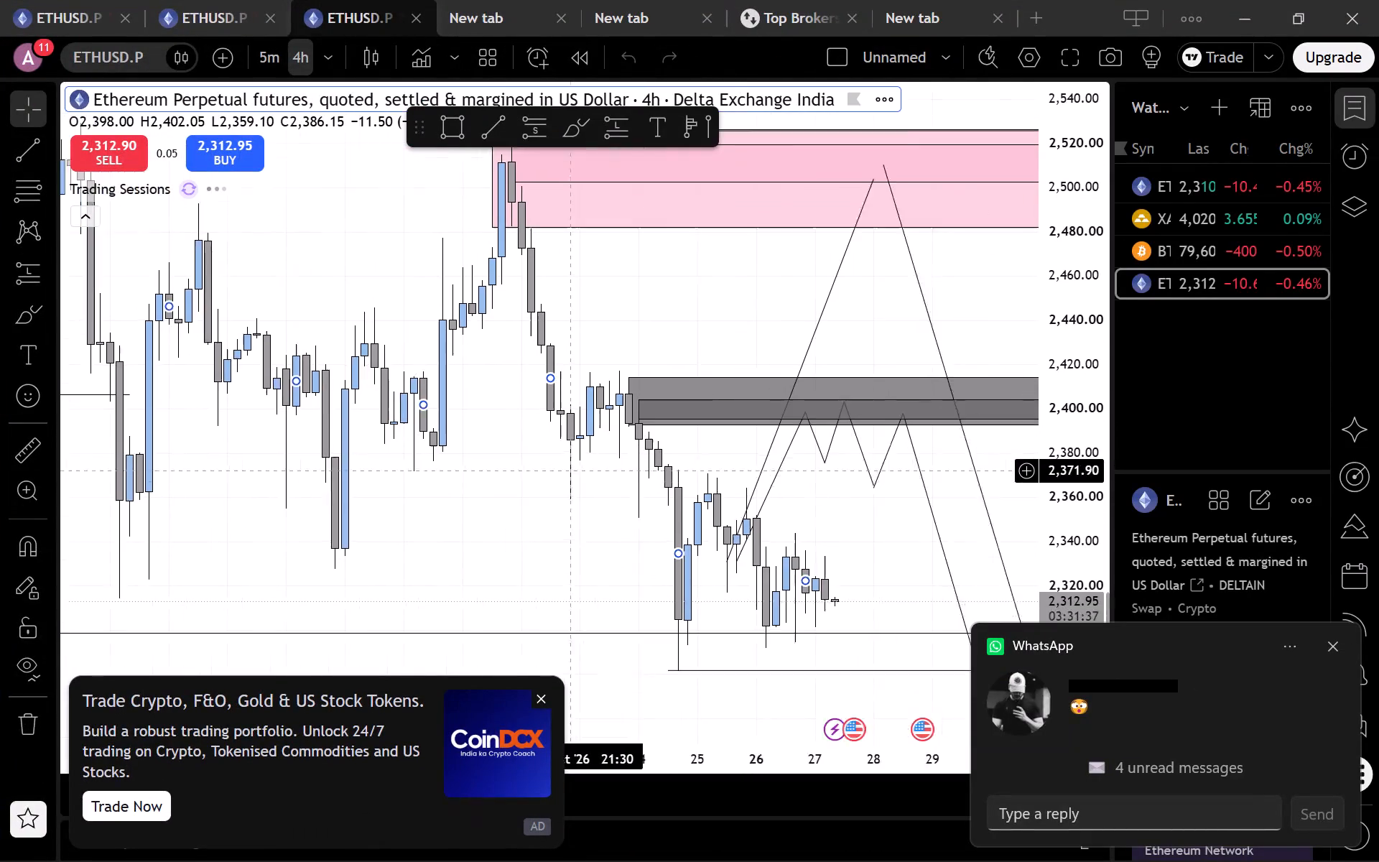
{"action": "left_click_drag", "start_coordinate": [526, 449], "coordinate": [521, 446]}
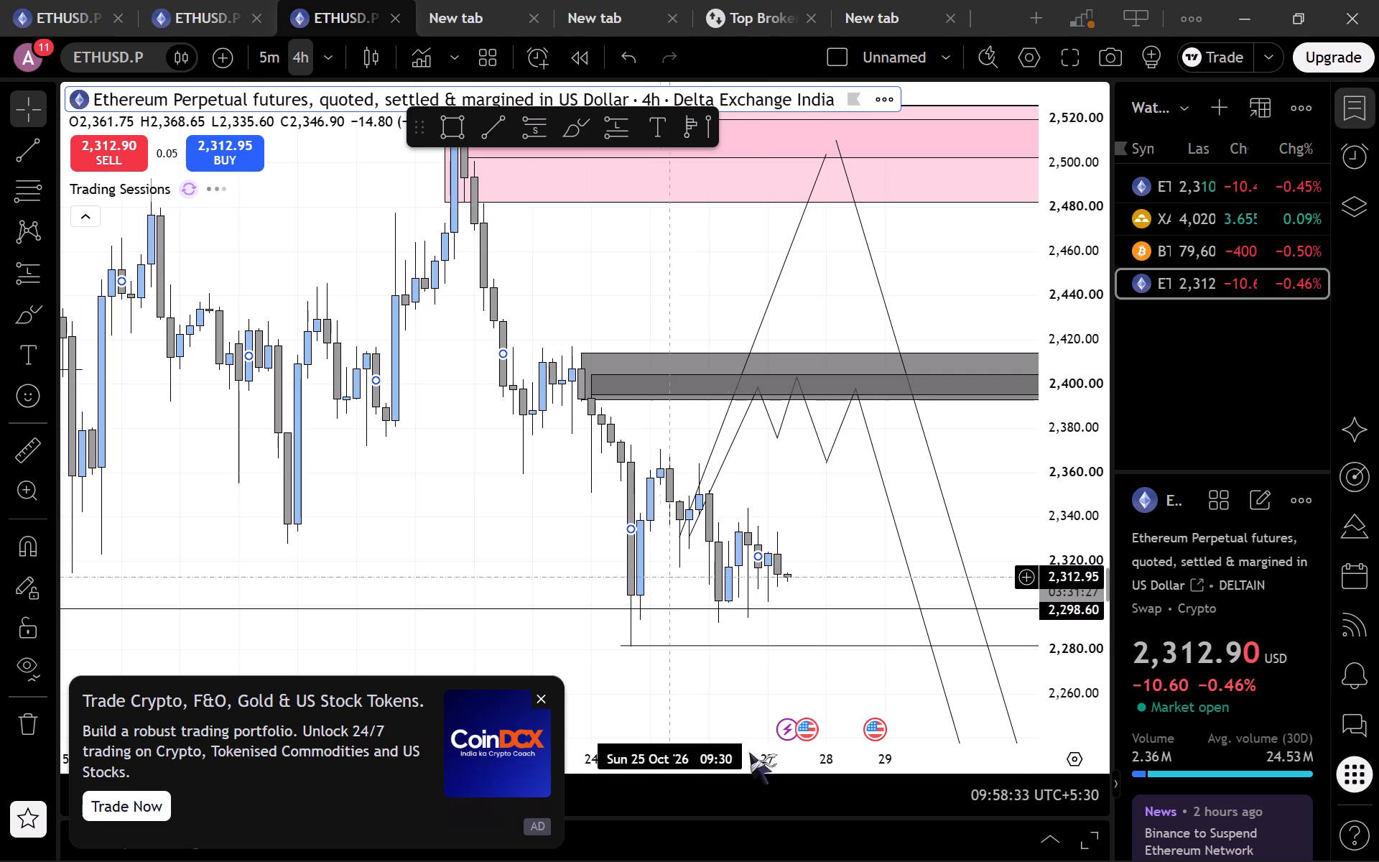
{"action": "left_click_drag", "start_coordinate": [804, 572], "coordinate": [657, 527]}
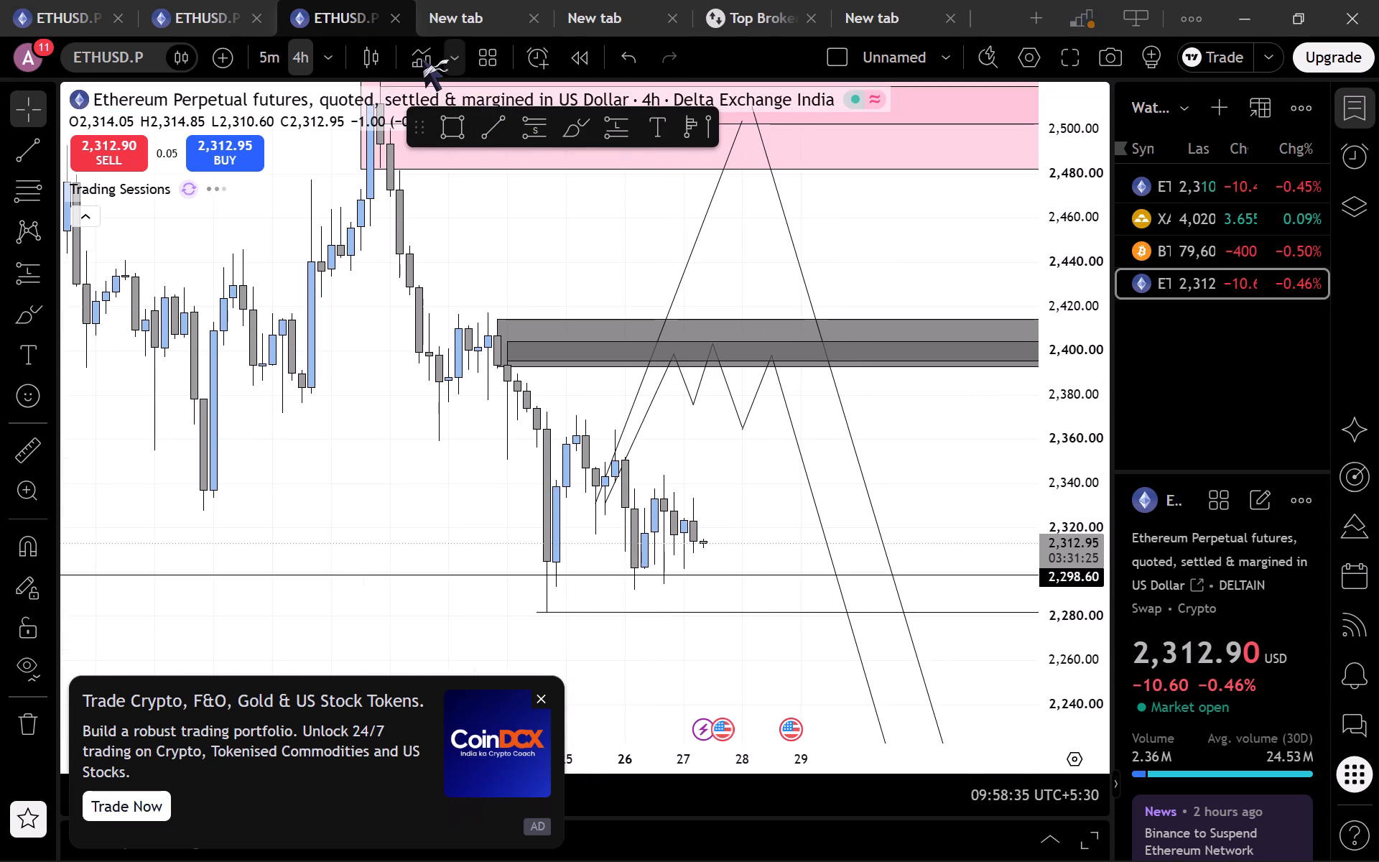
{"action": "left_click", "coordinate": [422, 57]}
{"action": "left_click_drag", "start_coordinate": [464, 503], "coordinate": [329, 442]}
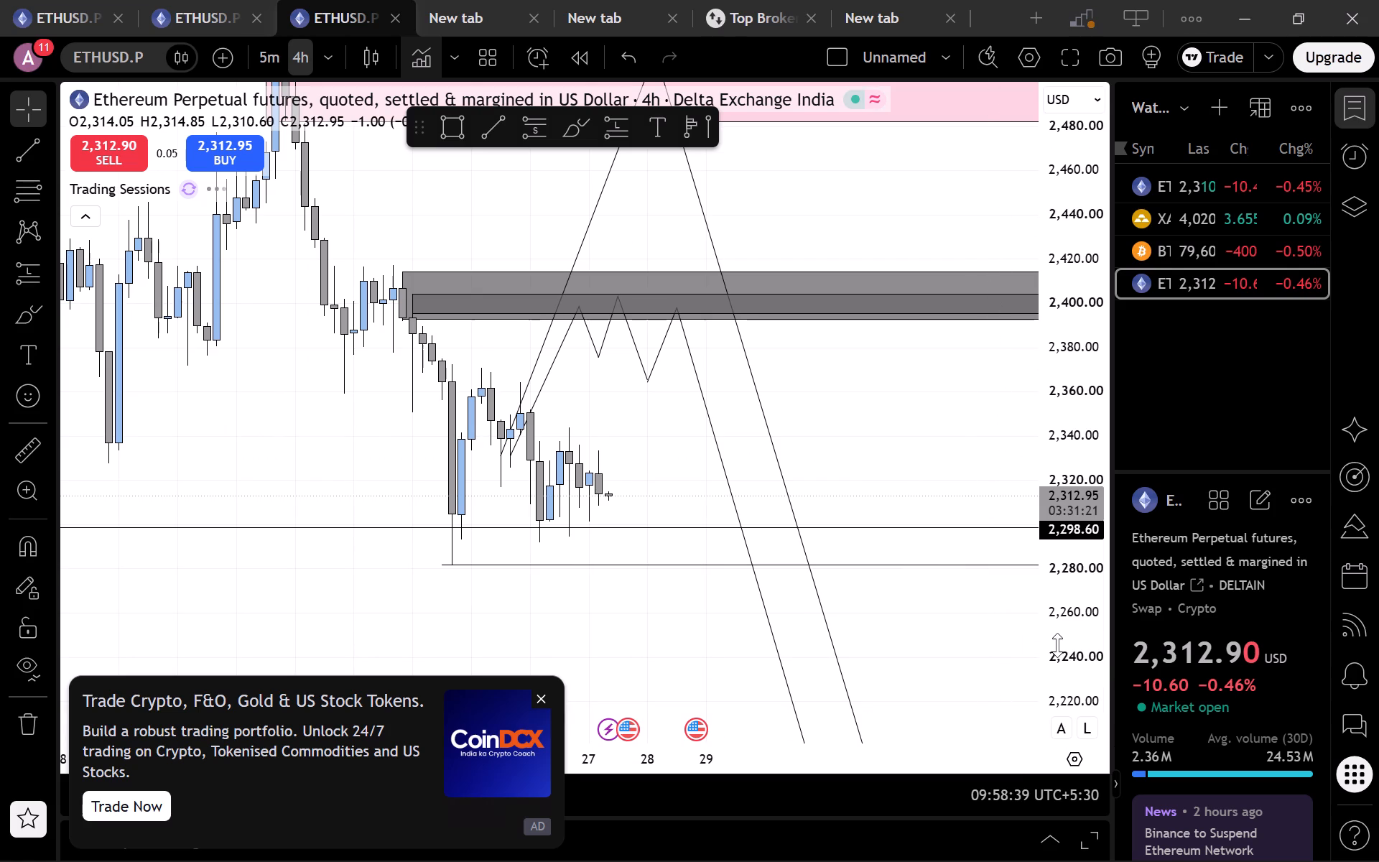
{"action": "left_click_drag", "start_coordinate": [1057, 645], "coordinate": [1011, 449]}
{"action": "left_click_drag", "start_coordinate": [811, 424], "coordinate": [801, 293]}
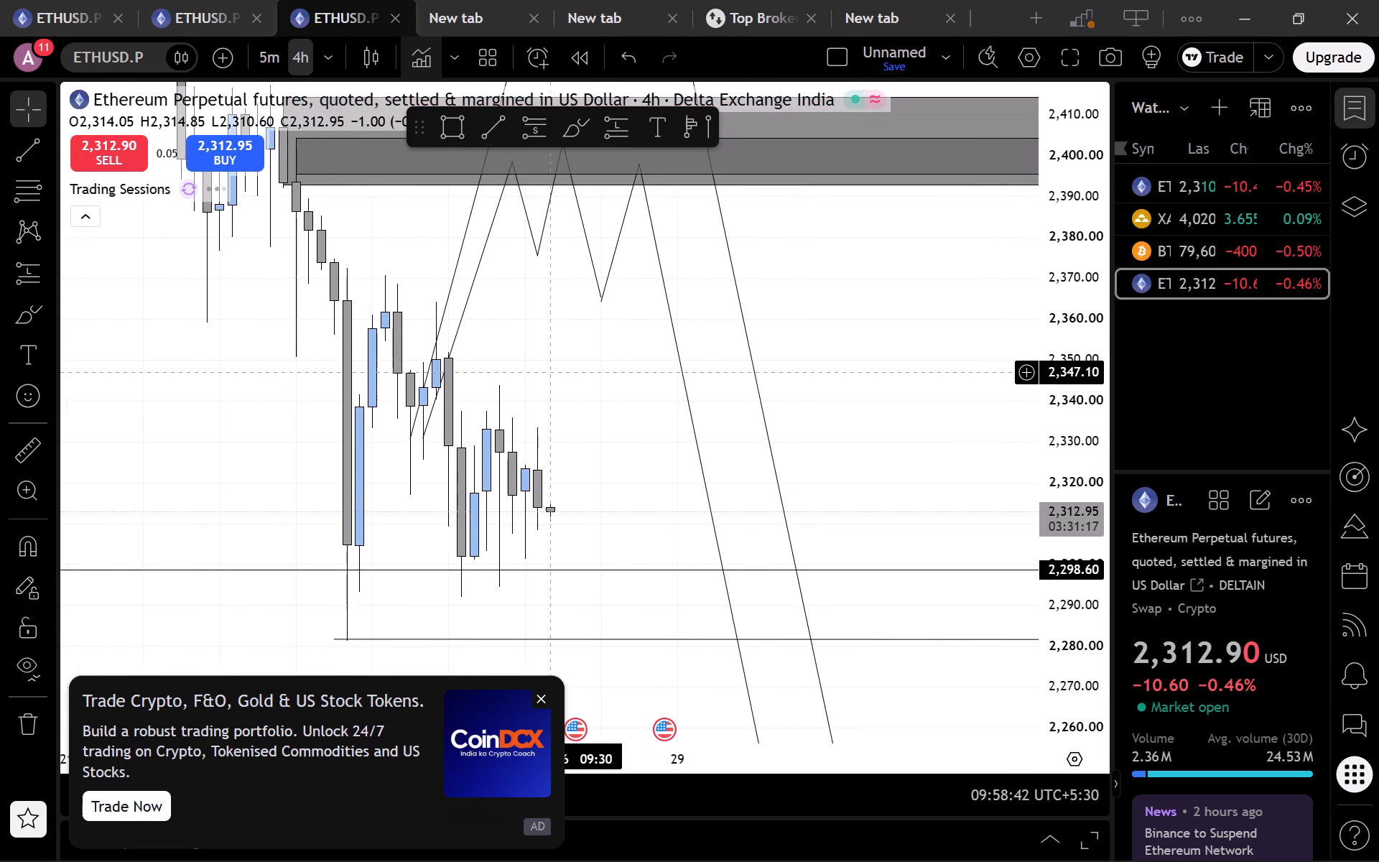
{"action": "left_click_drag", "start_coordinate": [547, 372], "coordinate": [547, 295]}
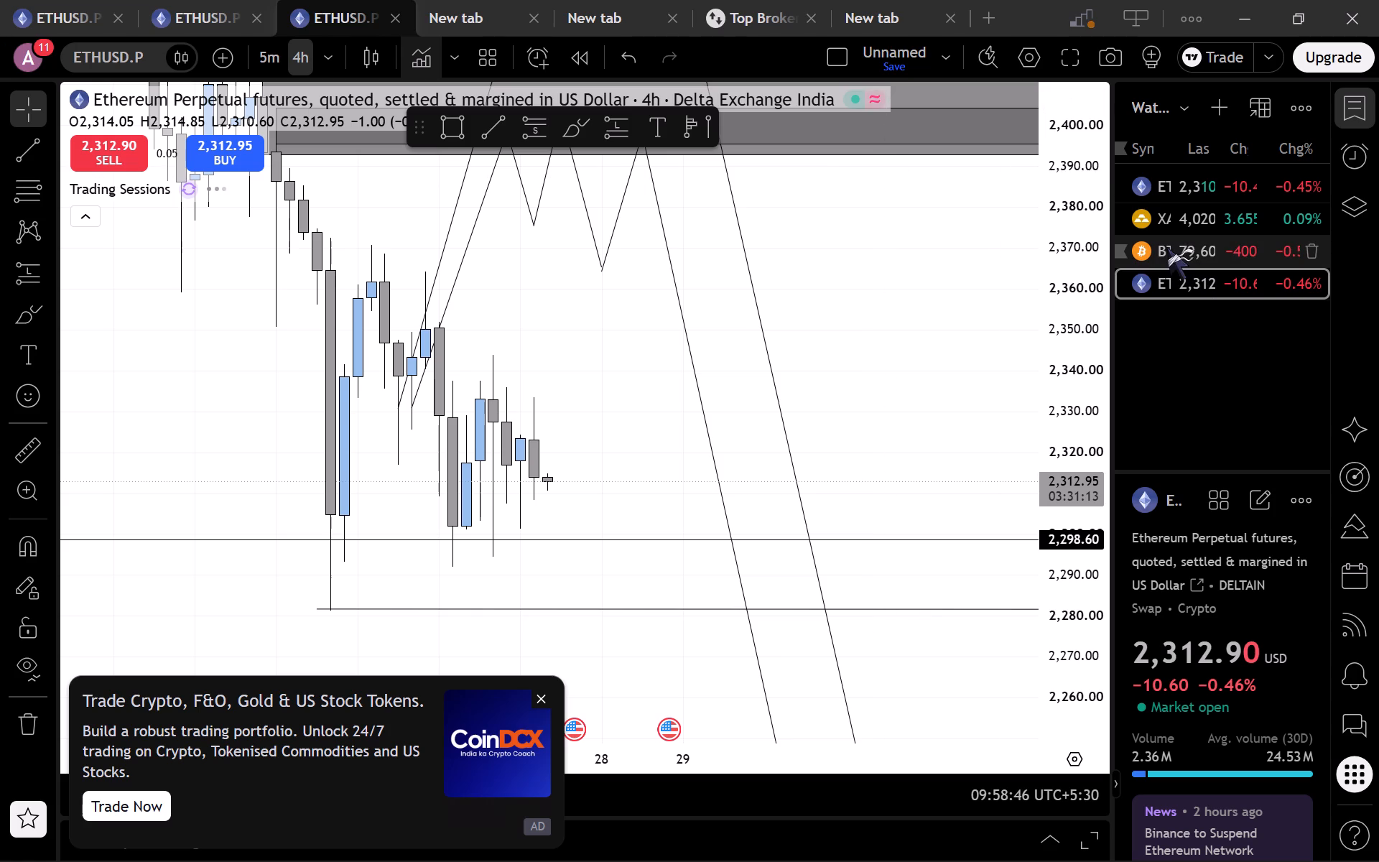
Switch the chart from the Ethereum perpetual to the XAUUSD gold symbol in the watchlist.
{"action": "left_click", "coordinate": [1166, 226]}
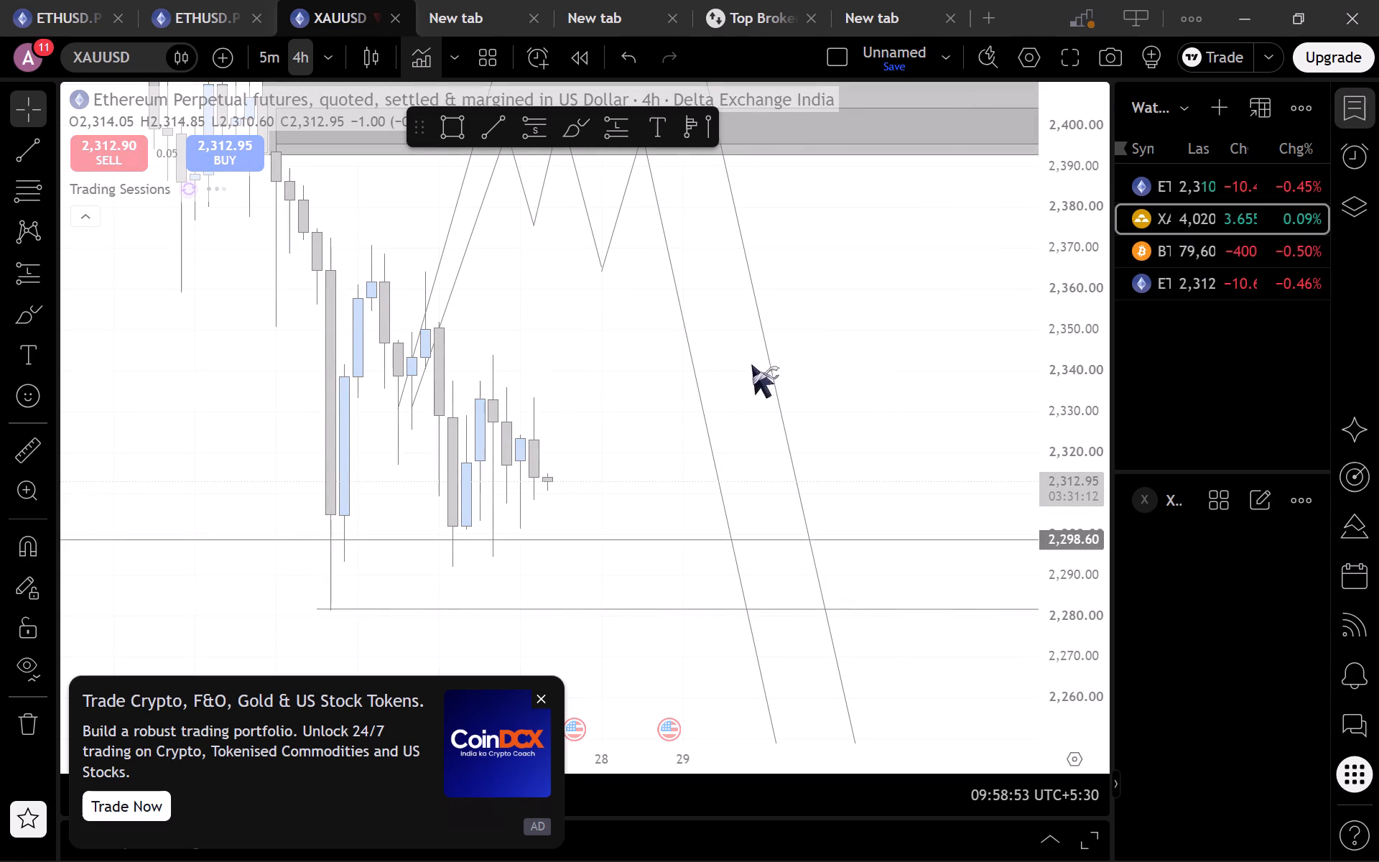
Reload the chart tab, saving the unsaved layout changes, and dismiss the CoinDCX advertisement.
{"action": "key", "text": "F5"}
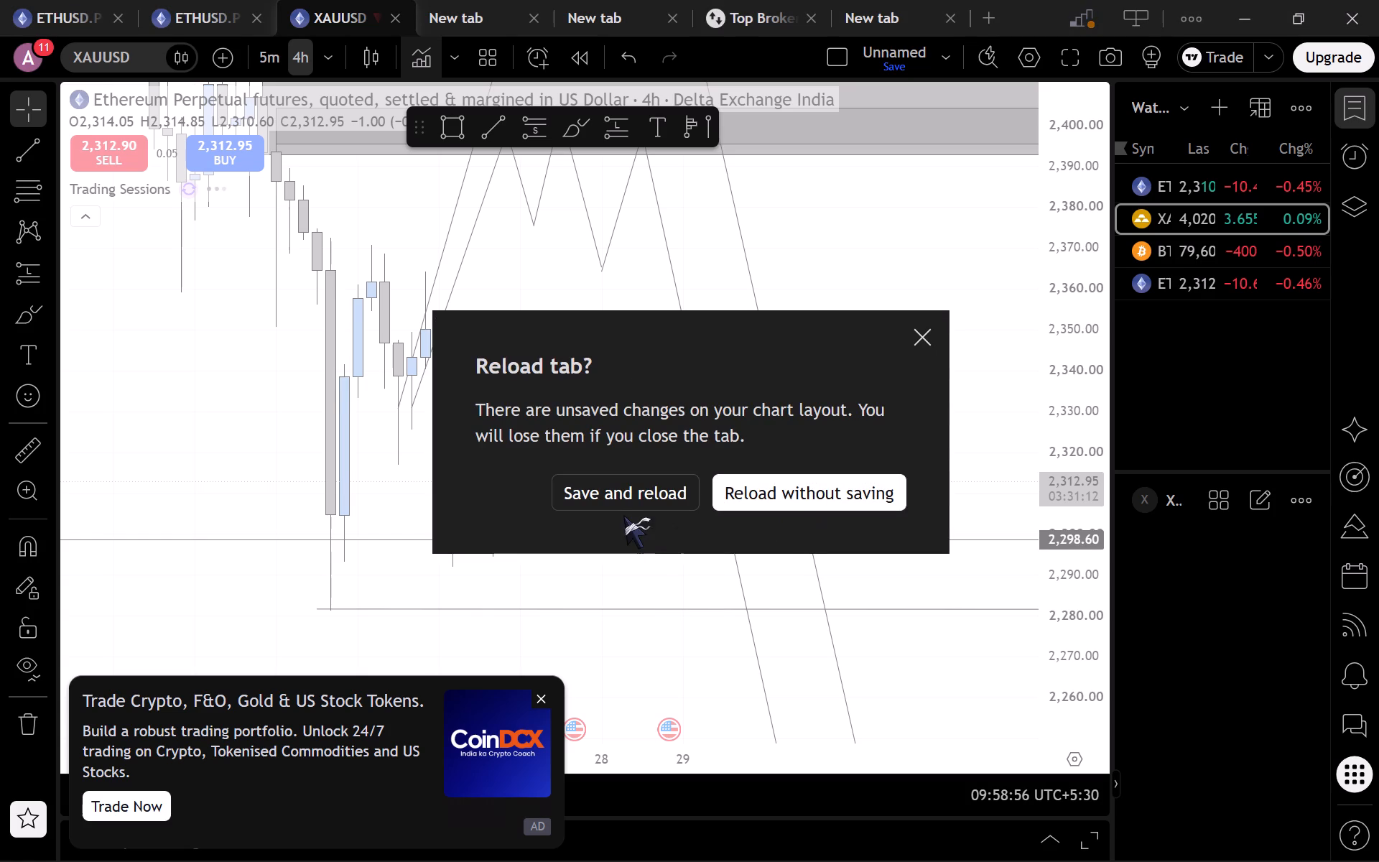
{"action": "left_click", "coordinate": [625, 492]}
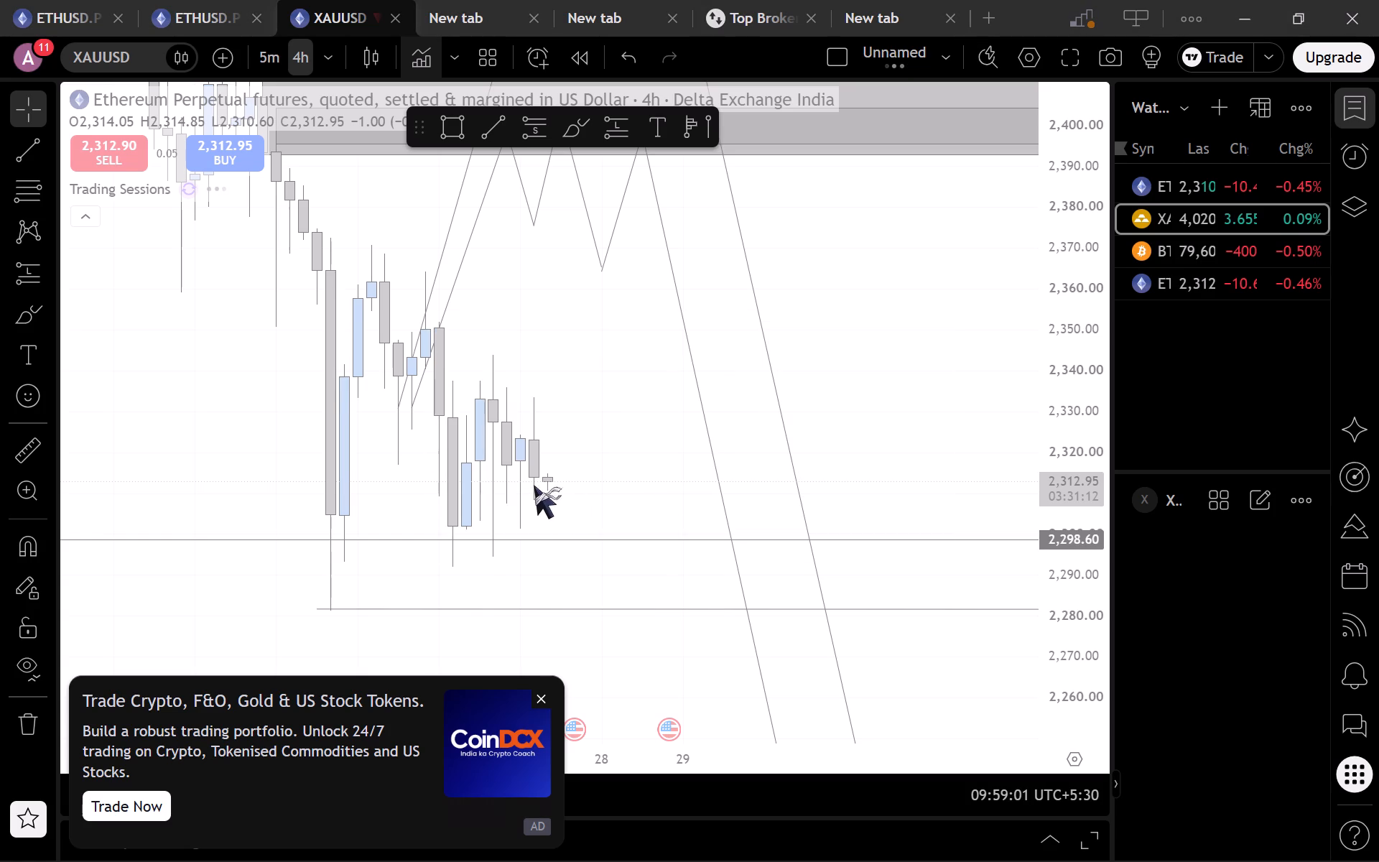
{"action": "left_click", "coordinate": [540, 690]}
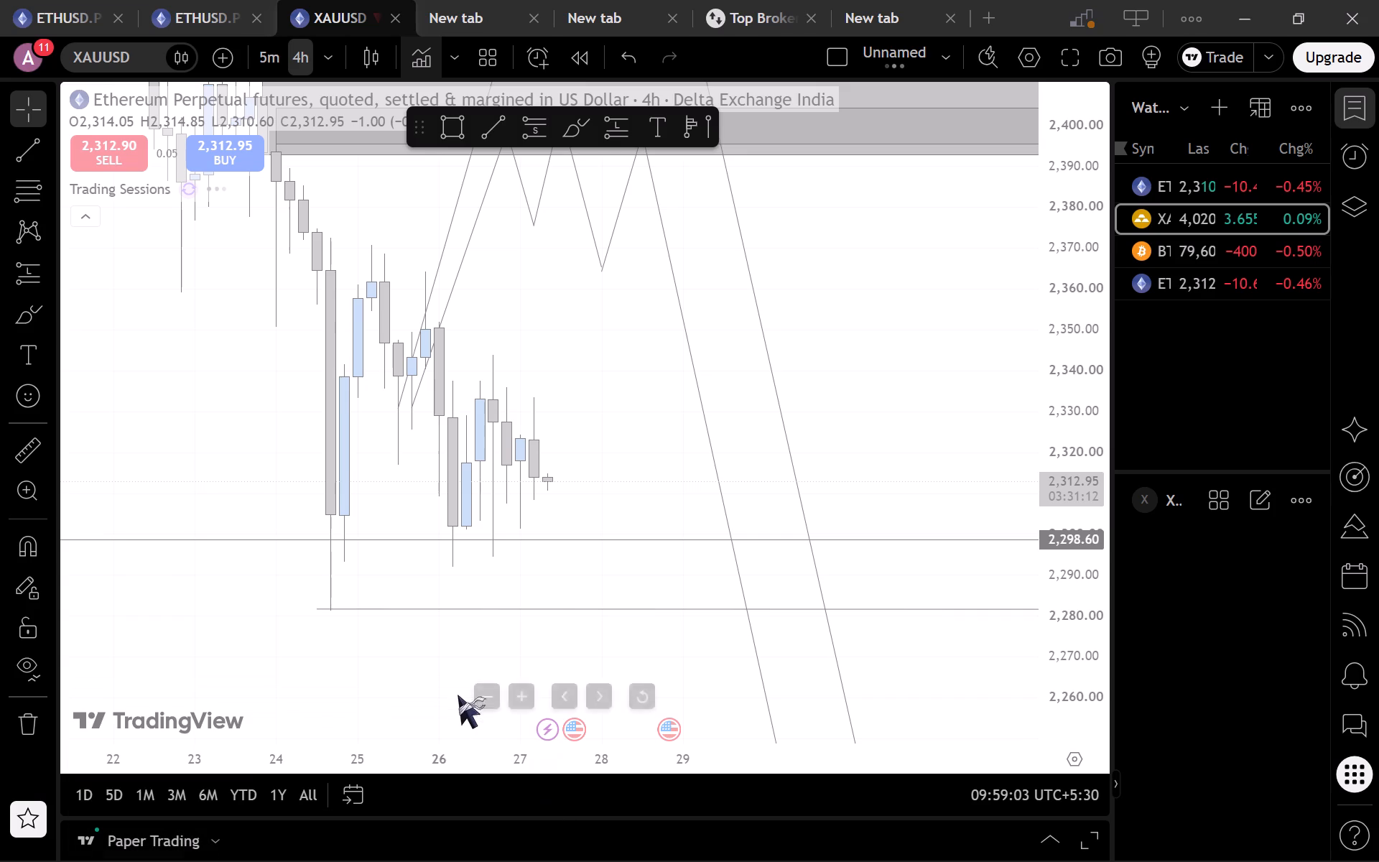
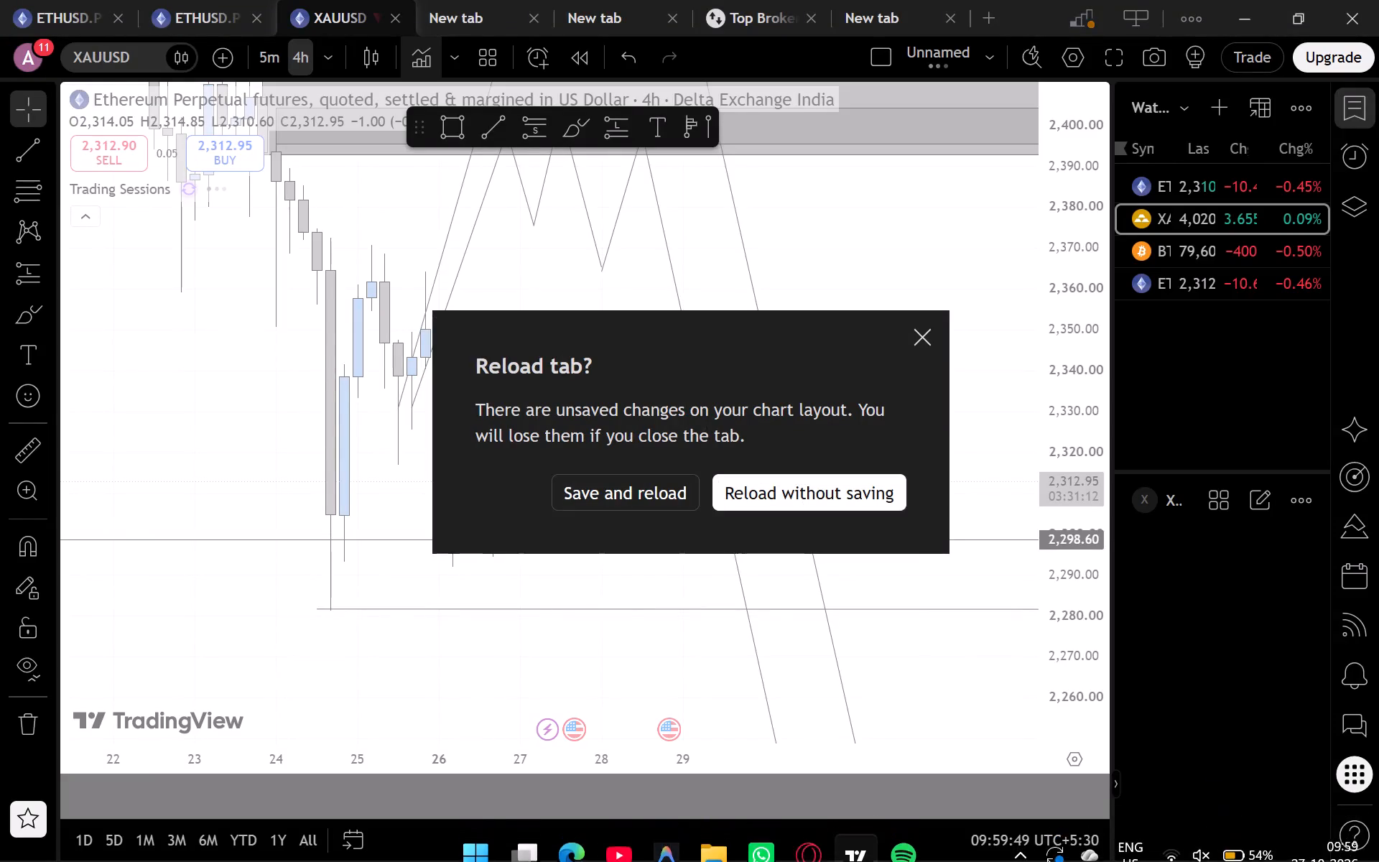
Check the Wi-Fi connection in the system quick settings, and close the indicators window covering the chart.
{"action": "left_click", "coordinate": [1154, 841]}
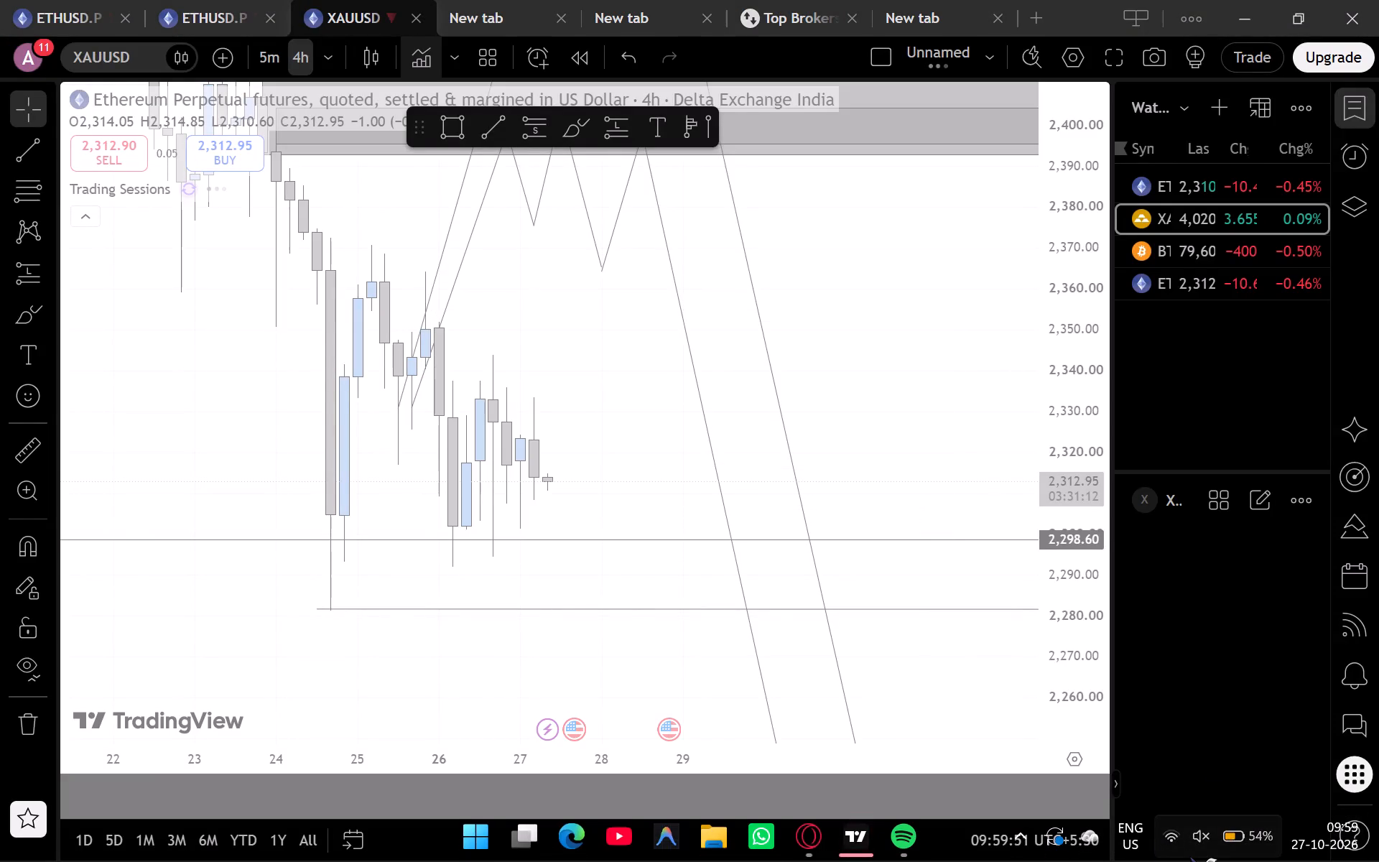
{"action": "left_click", "coordinate": [1189, 856]}
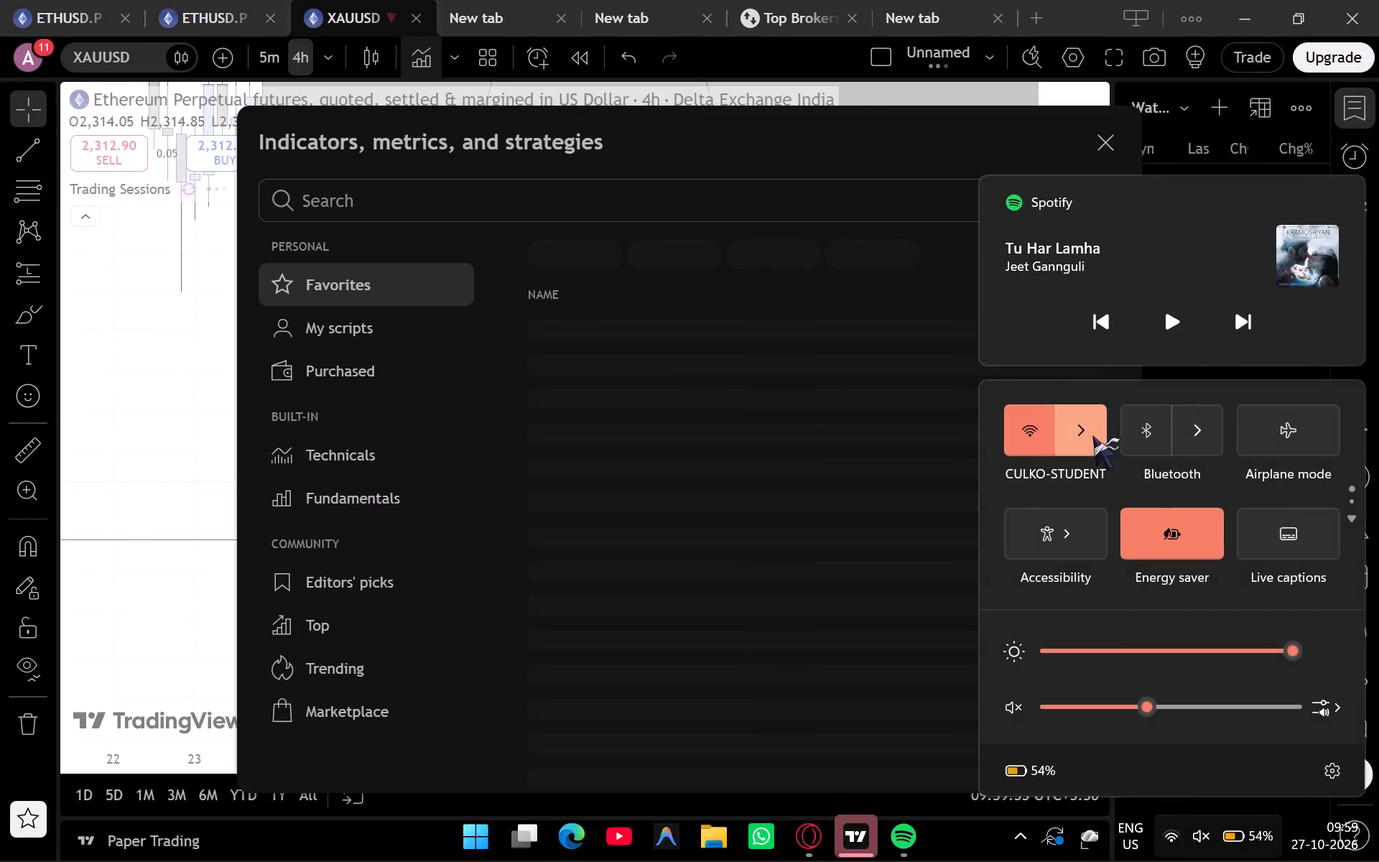
{"action": "left_click", "coordinate": [763, 407]}
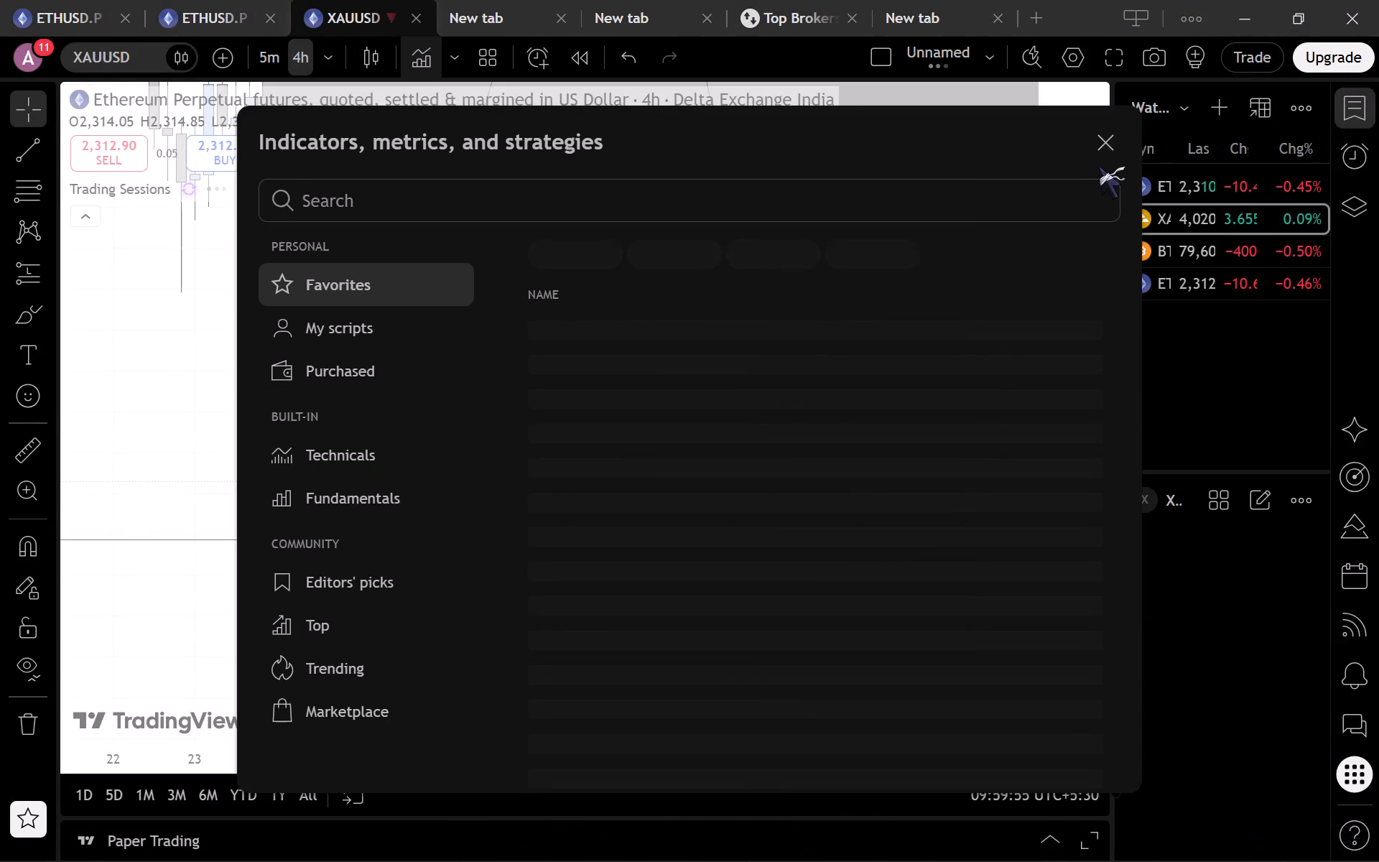
{"action": "left_click", "coordinate": [1098, 164]}
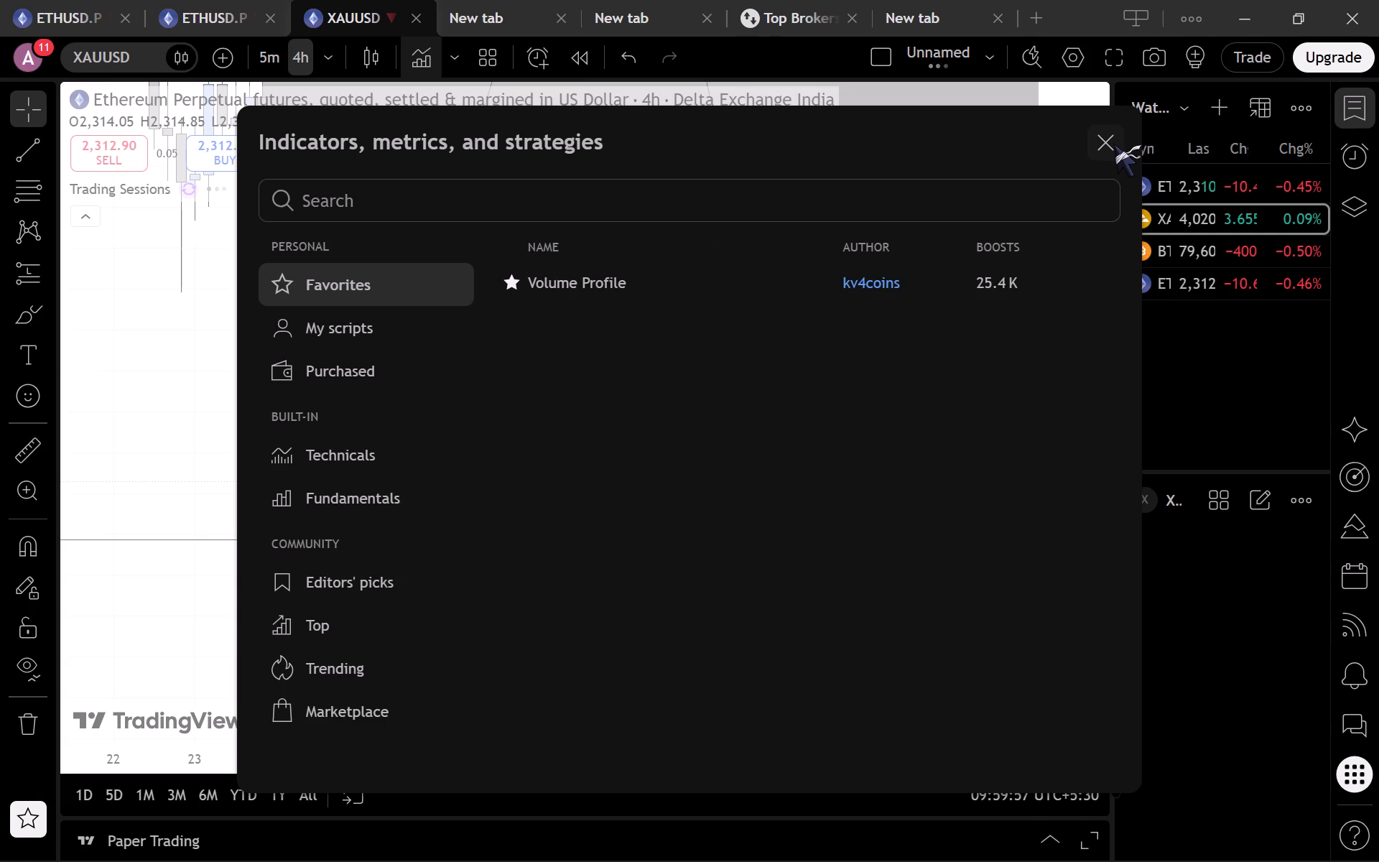
{"action": "left_click", "coordinate": [1114, 144]}
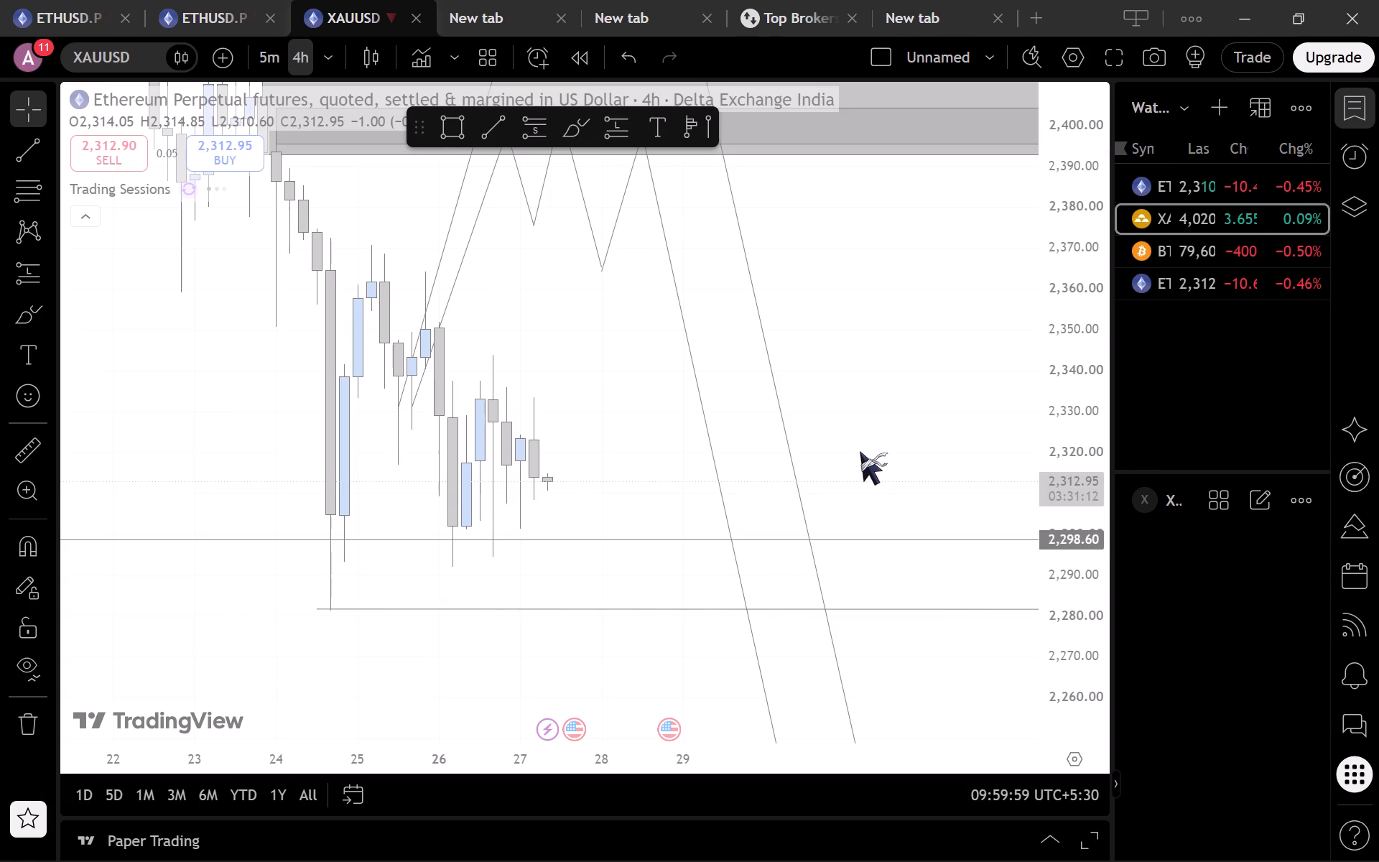
Reload the XAUUSD chart tab and dismiss the incoming WhatsApp notification.
{"action": "key", "text": "F5"}
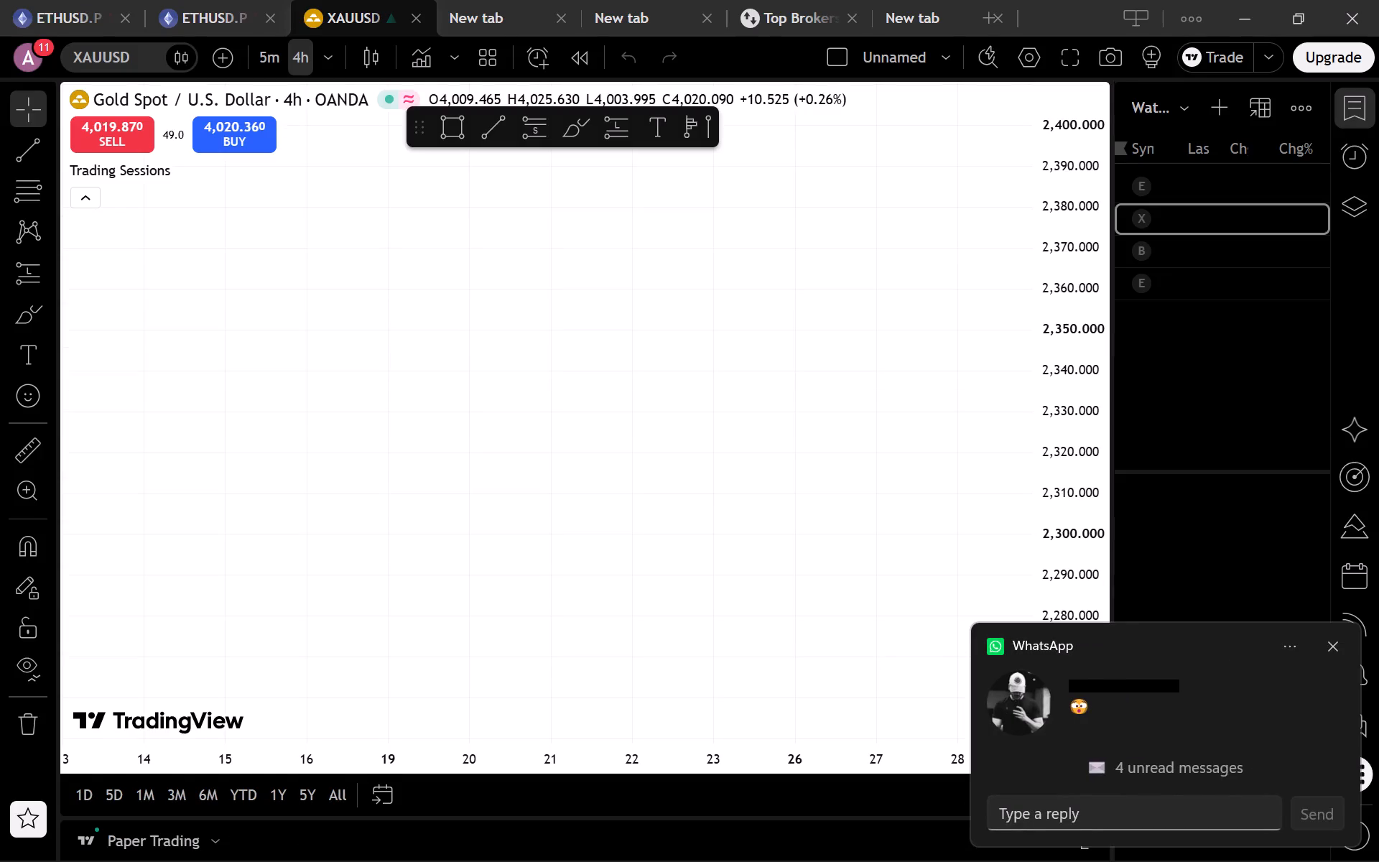
{"action": "left_click", "coordinate": [1331, 651]}
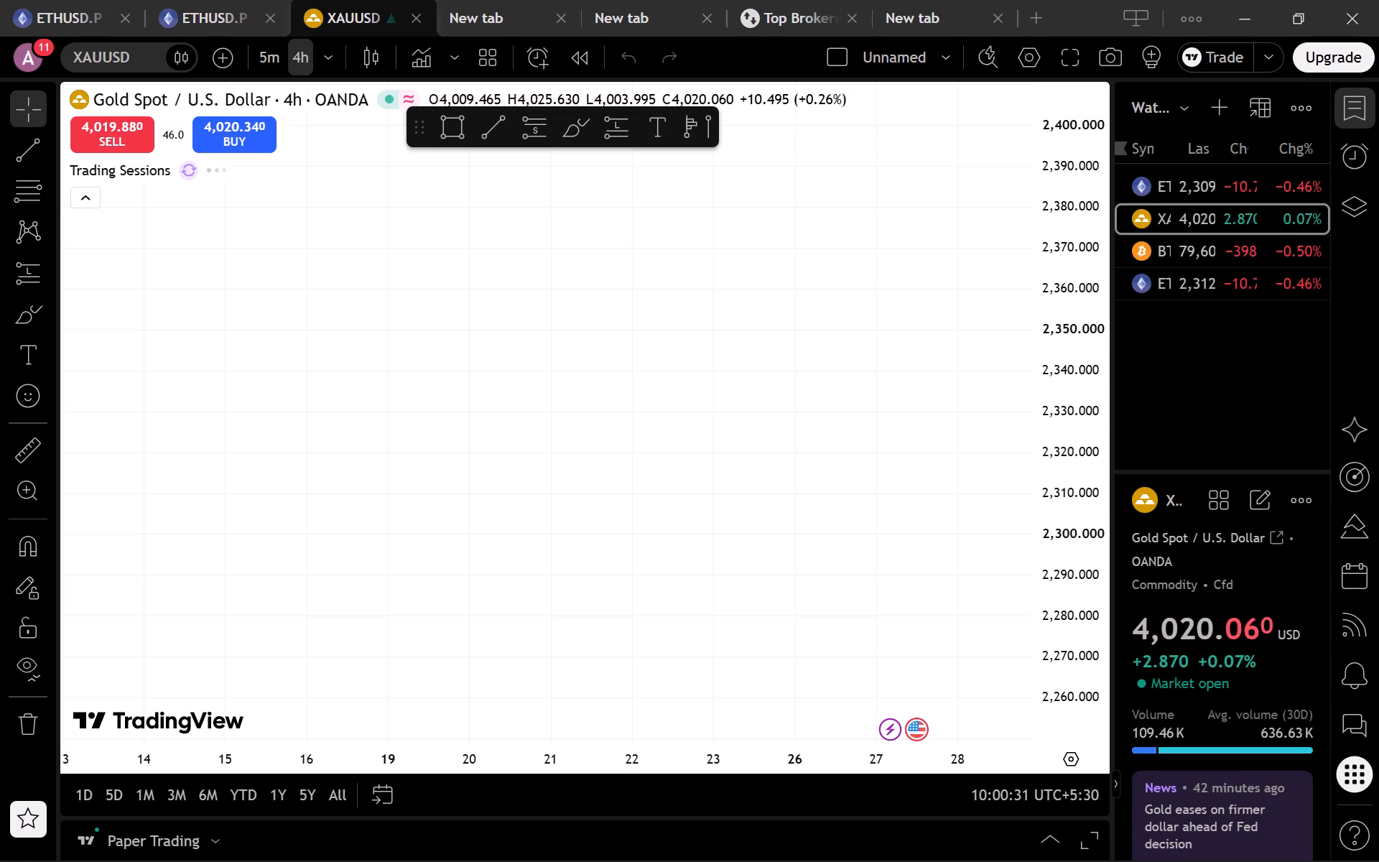
Look for the gold candles on the XAUUSD 4-hour chart across a wider price and date range.
{"action": "left_click_drag", "start_coordinate": [858, 327], "coordinate": [841, 287]}
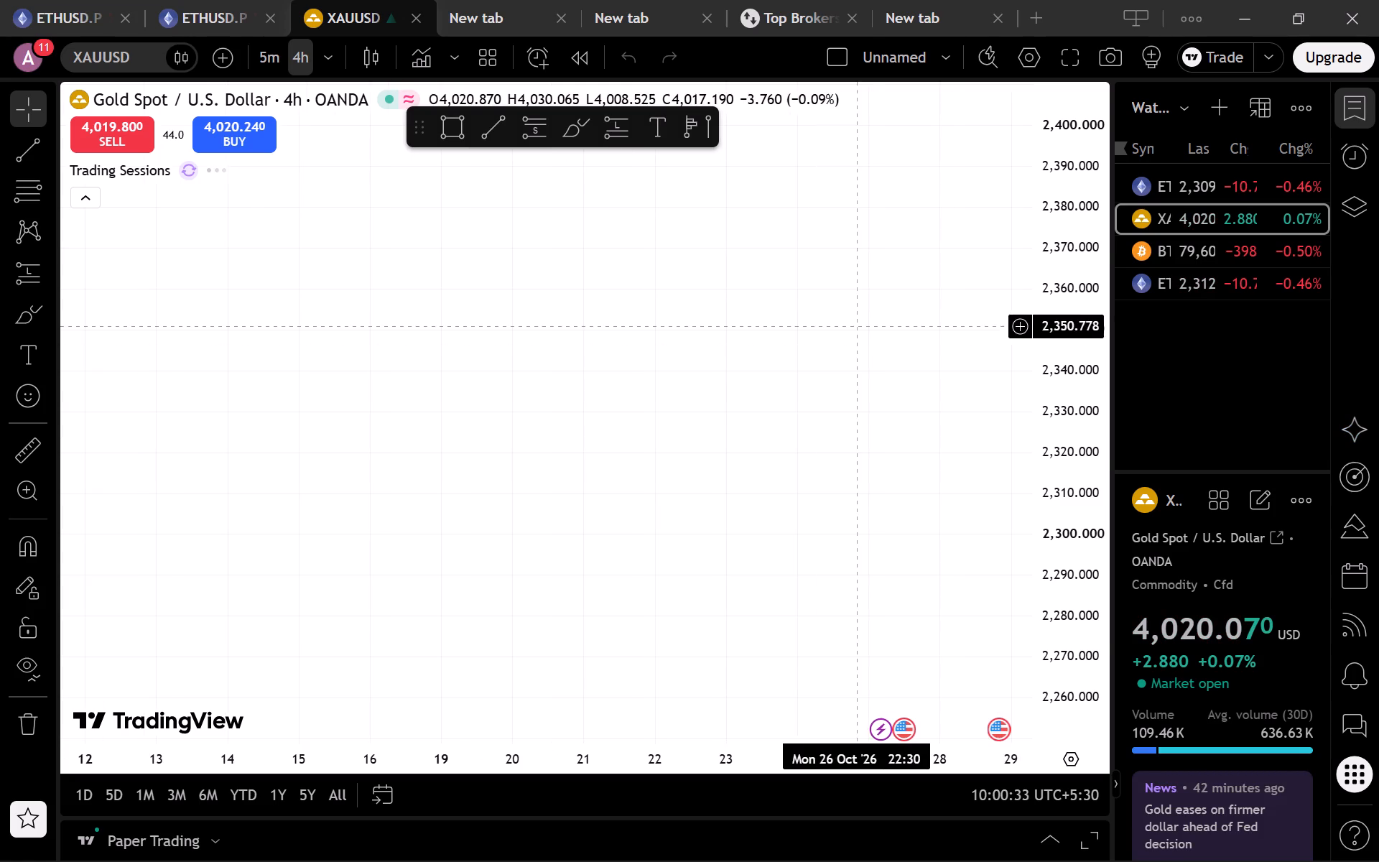
{"action": "left_click_drag", "start_coordinate": [841, 287], "coordinate": [735, 0]}
{"action": "left_click_drag", "start_coordinate": [1067, 401], "coordinate": [1046, 806]}
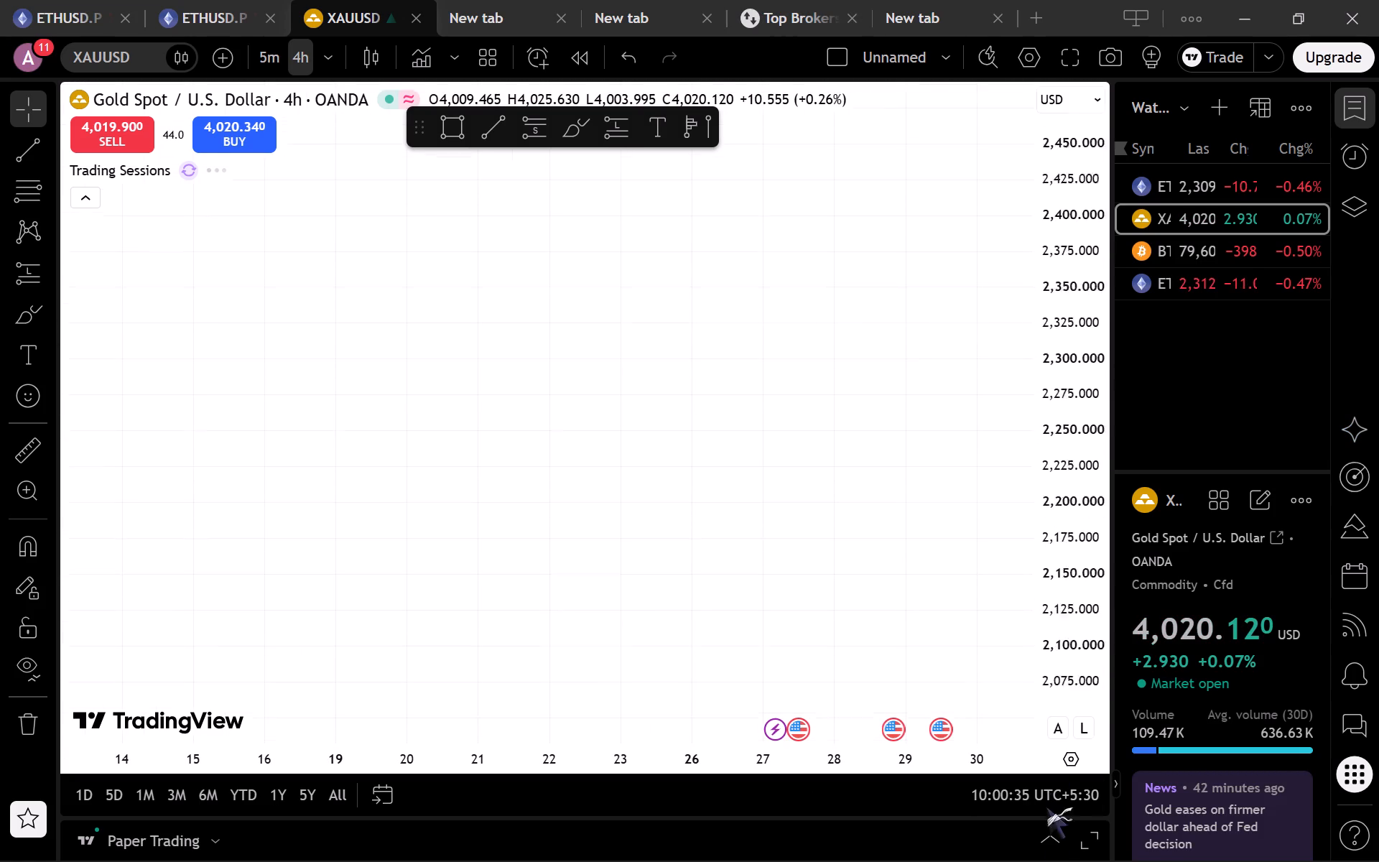
{"action": "left_click_drag", "start_coordinate": [1046, 806], "coordinate": [1043, 853]}
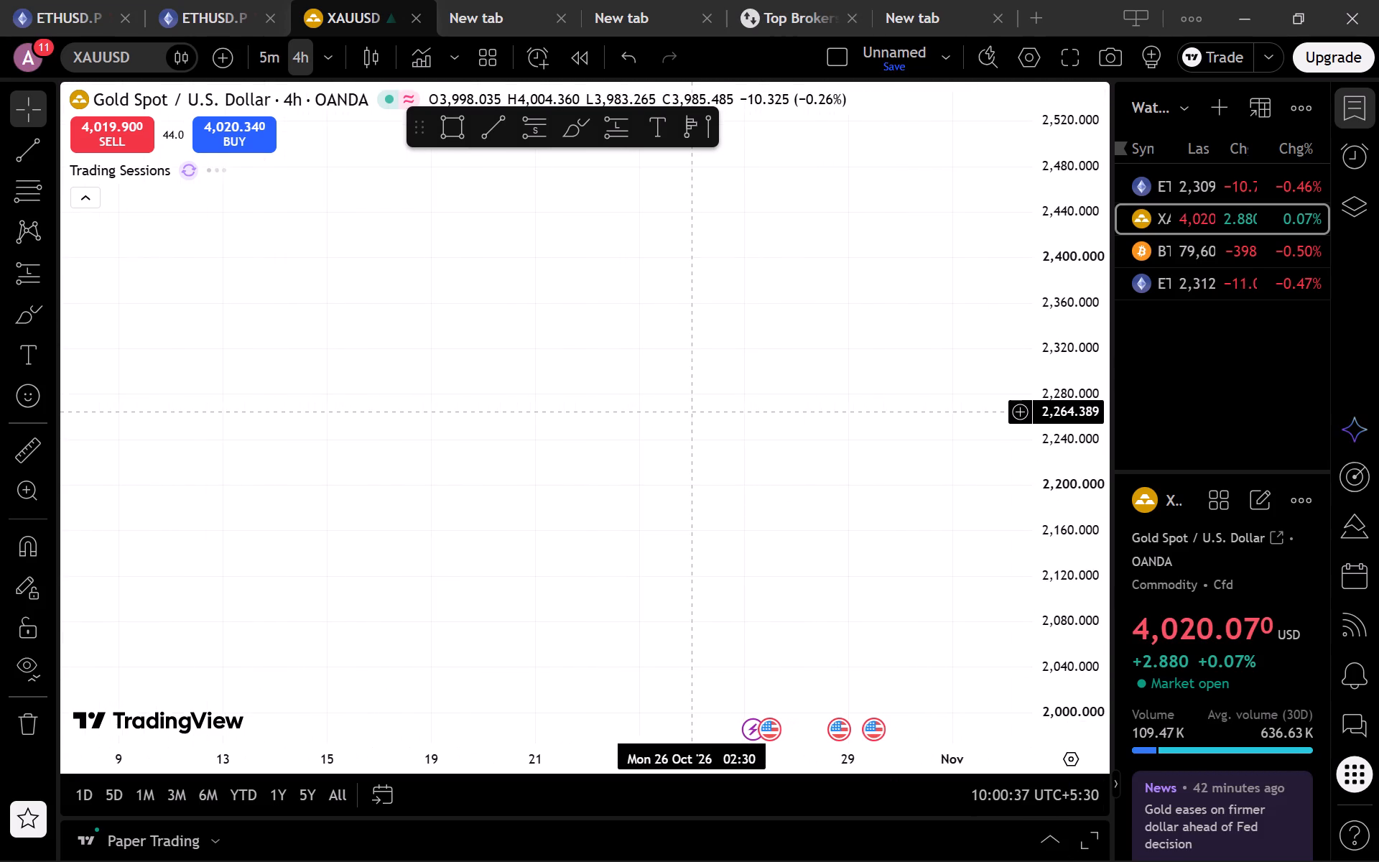
{"action": "left_click_drag", "start_coordinate": [692, 412], "coordinate": [549, 307]}
{"action": "left_click", "coordinate": [639, 404]}
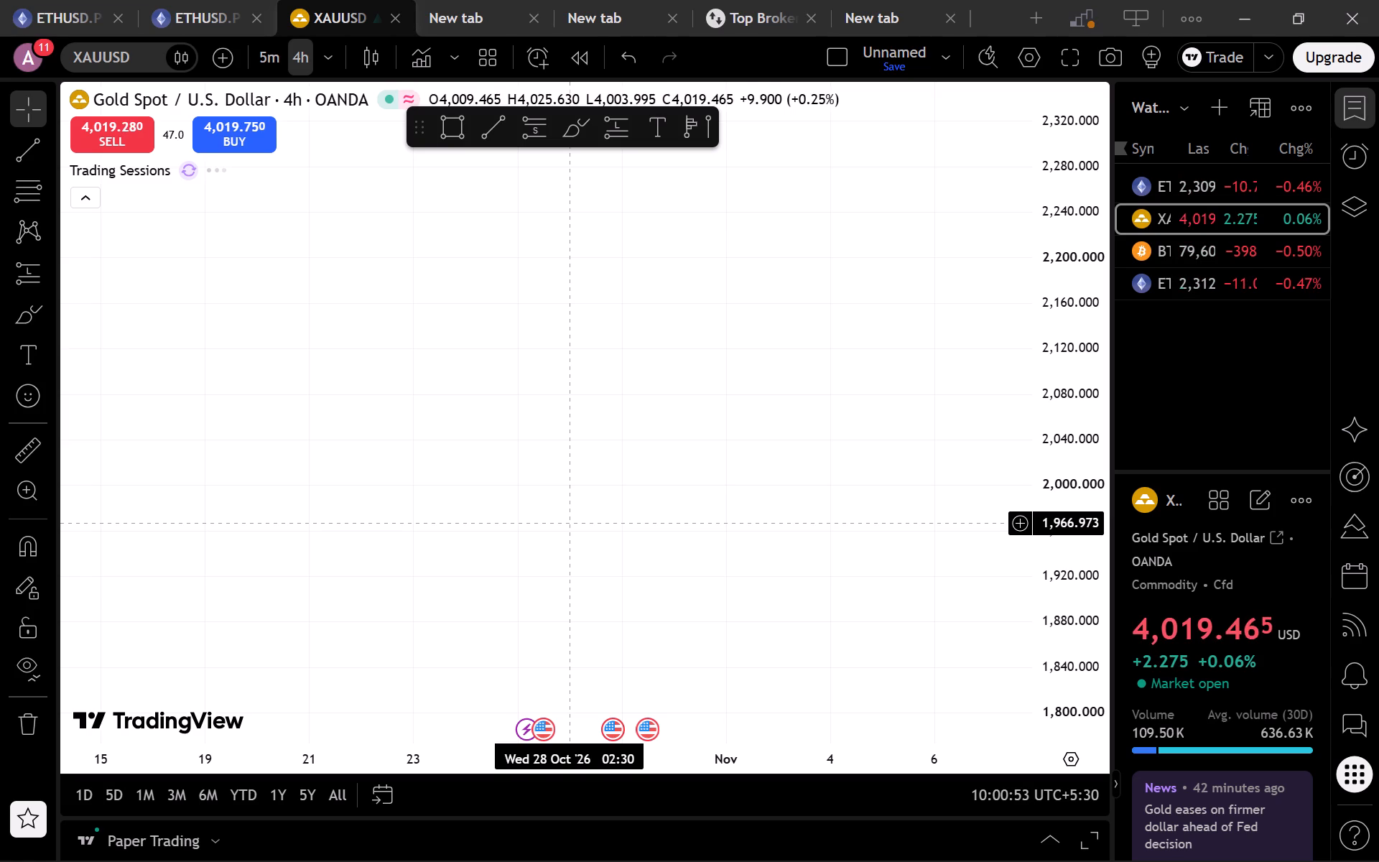
Reload the XAUUSD chart tab again.
{"action": "key", "text": "F5"}
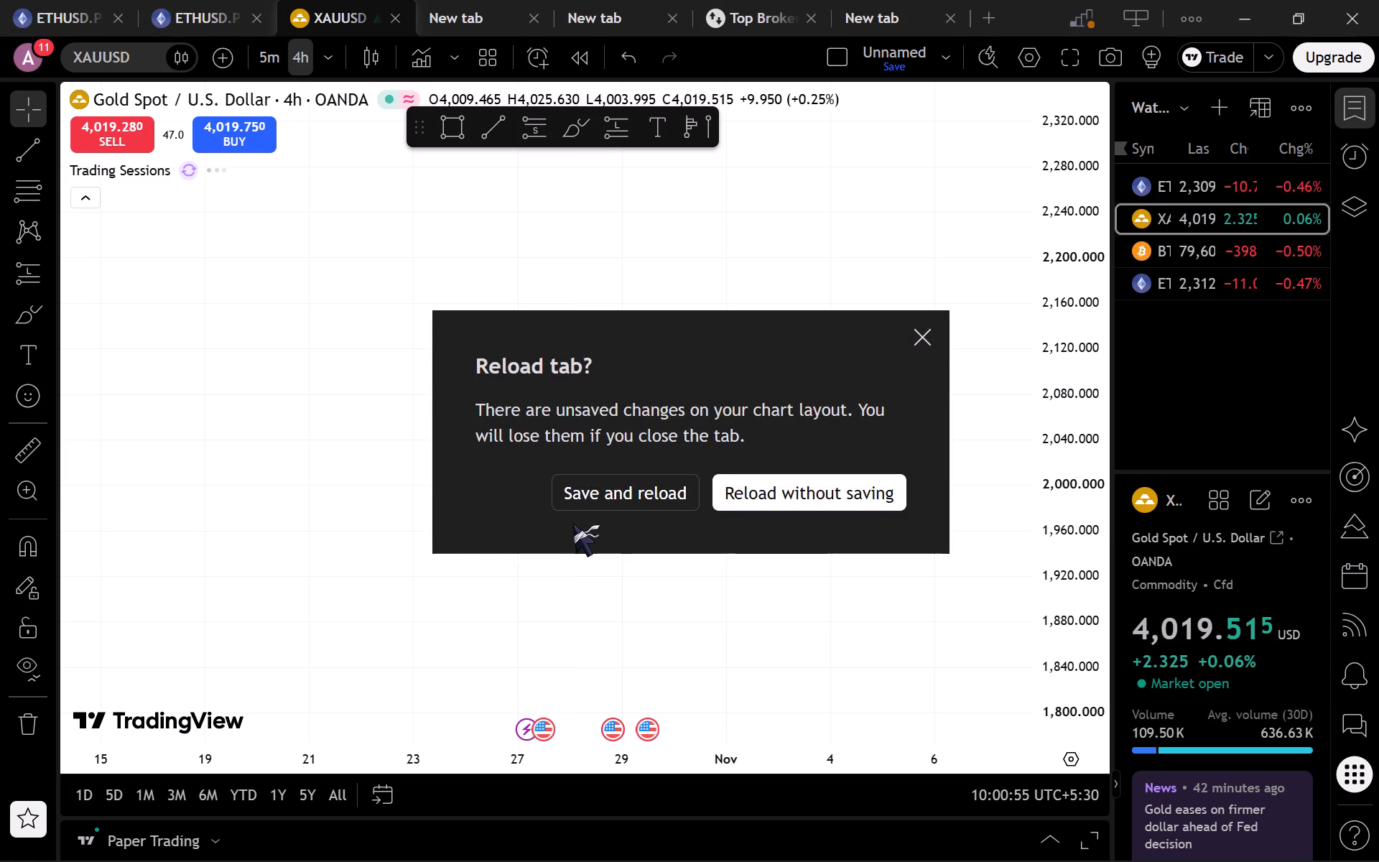
Save the unsaved chart layout changes and reload the XAUUSD chart tab.
{"action": "left_click", "coordinate": [612, 504]}
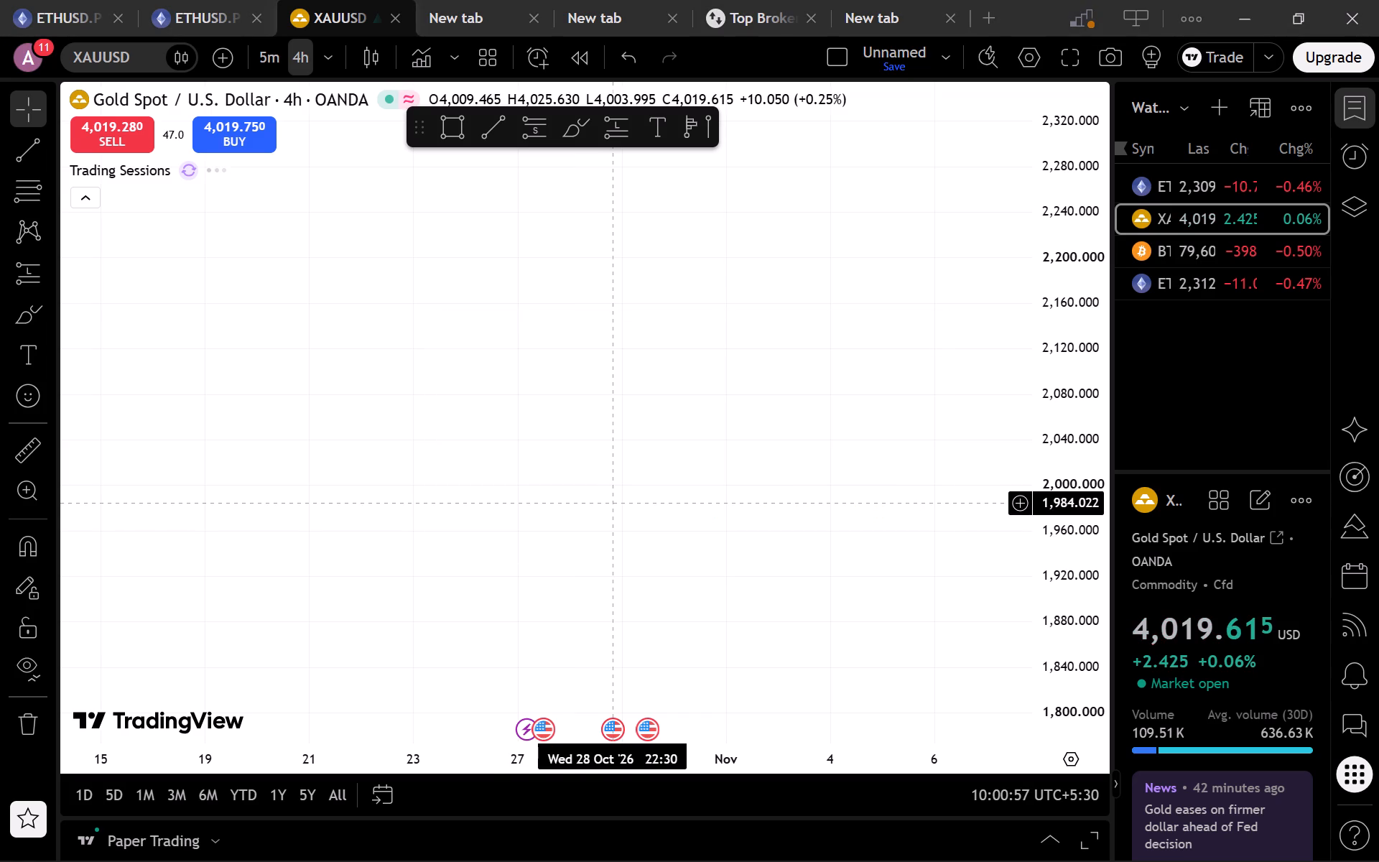
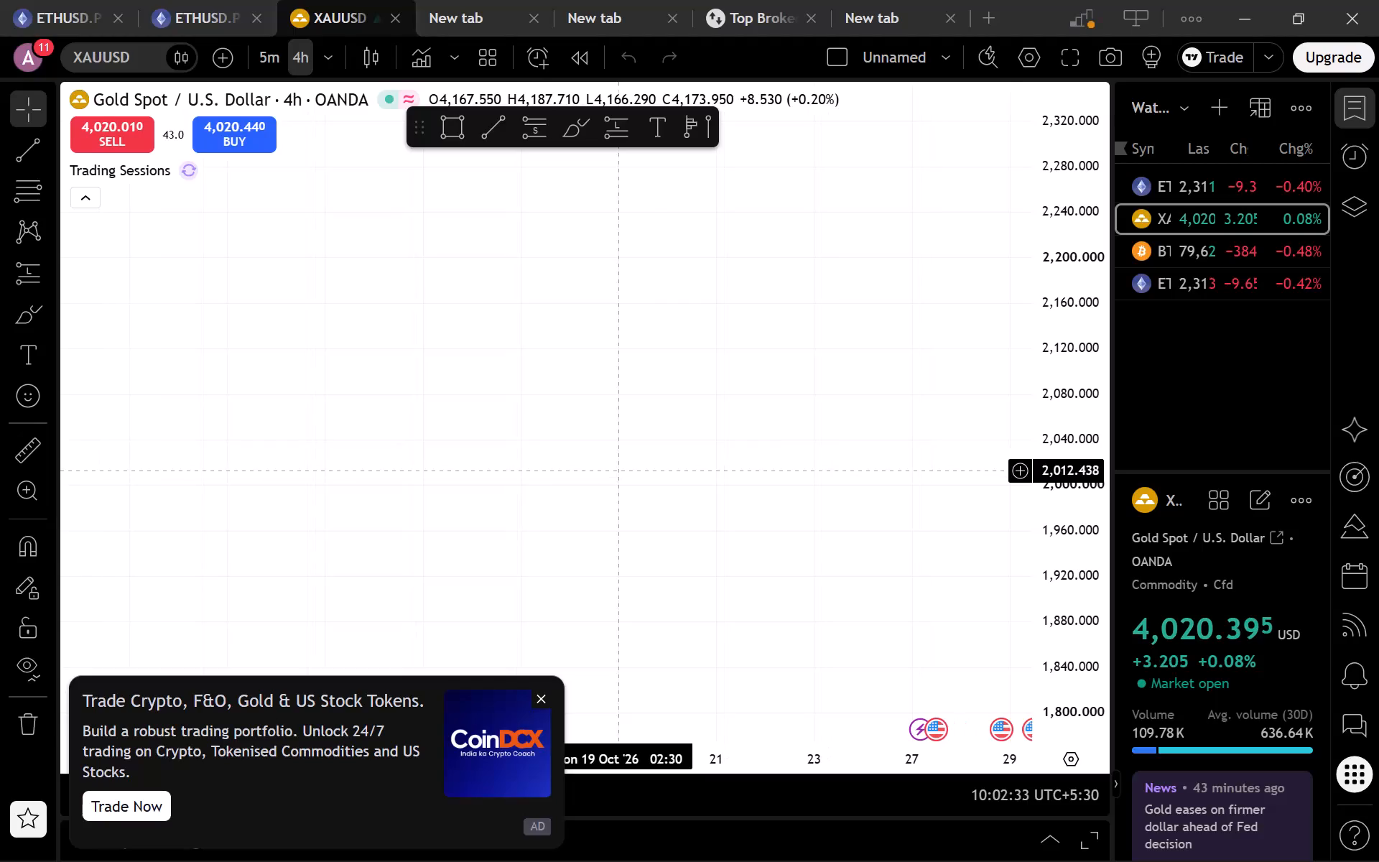
Dismiss the CoinDCX advertisement covering the XAUUSD chart and reload the chart tab.
{"action": "left_click", "coordinate": [540, 695]}
{"action": "scroll", "coordinate": [565, 558], "scroll_direction": "up", "scroll_amount": 4}
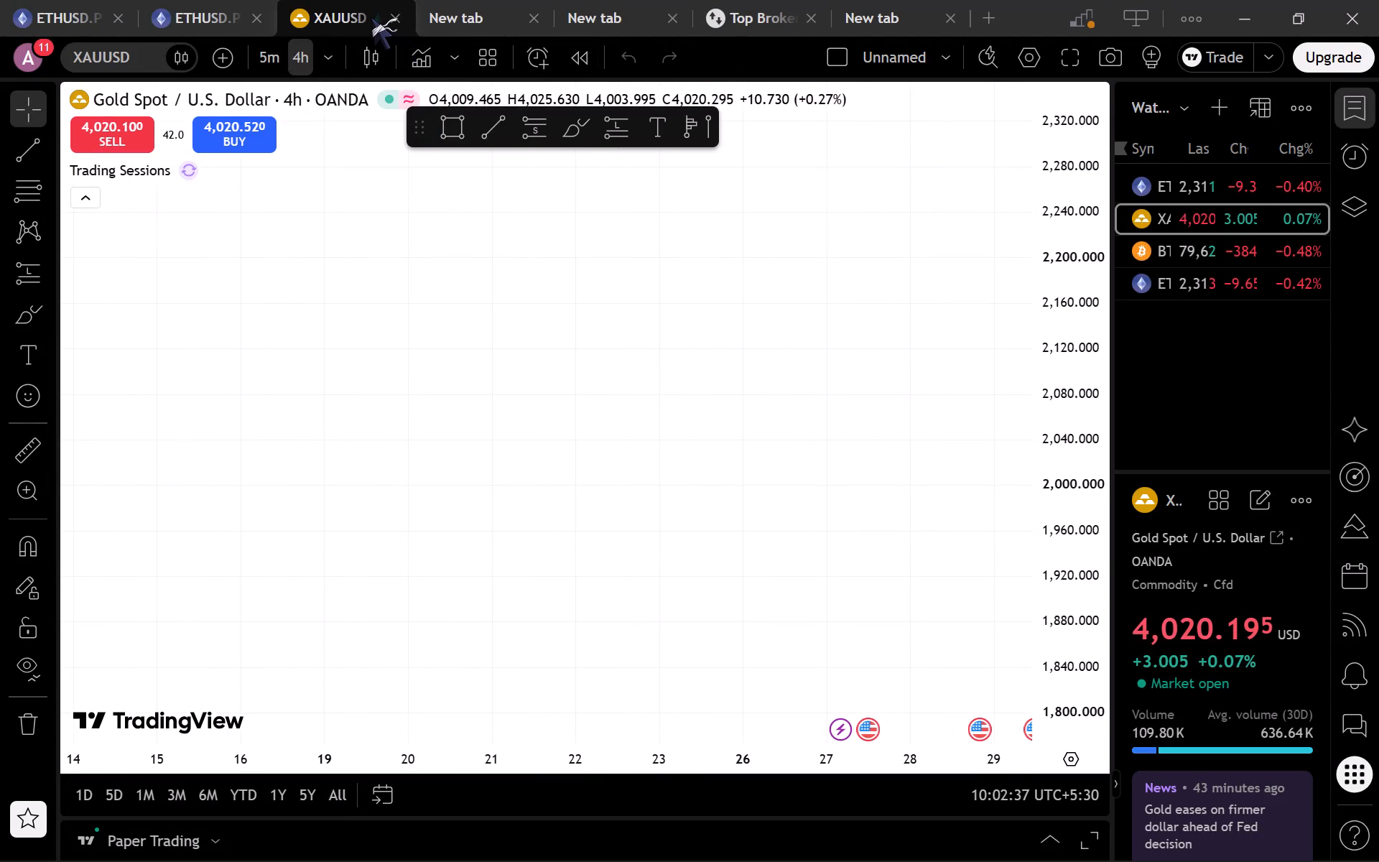
{"action": "key", "text": "F5"}
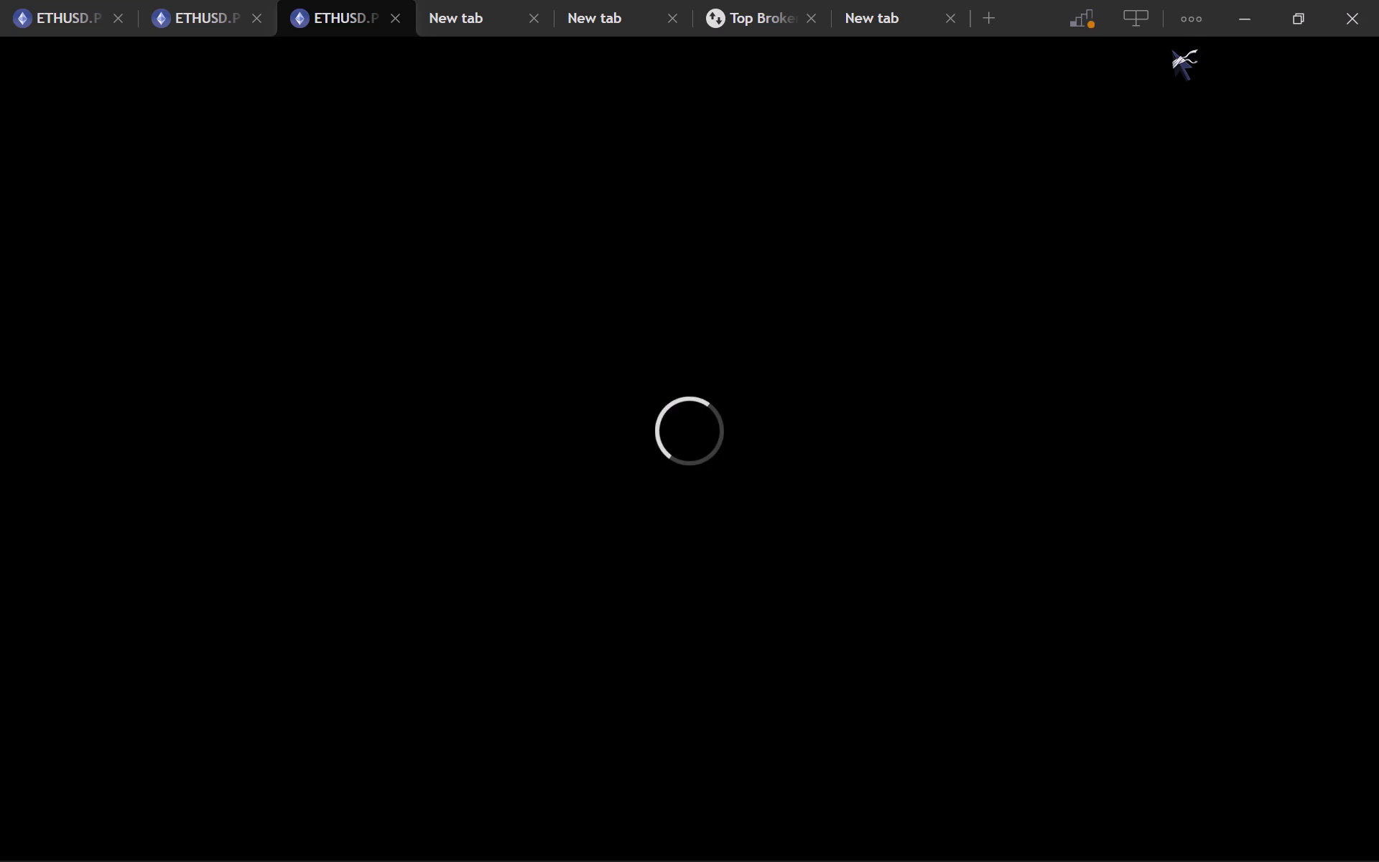
Close the TradingView application window with its chart tabs.
{"action": "left_click", "coordinate": [1346, 0]}
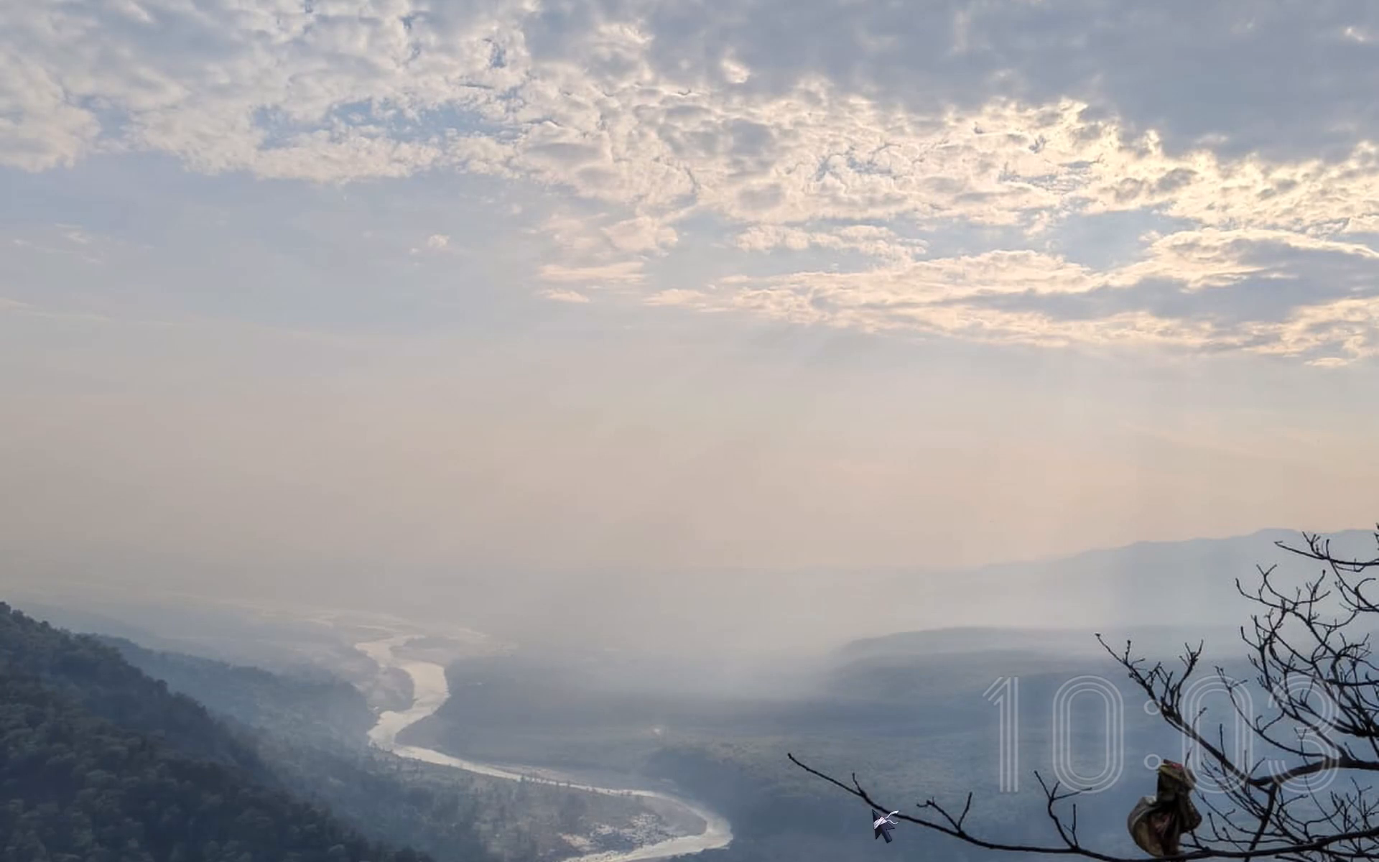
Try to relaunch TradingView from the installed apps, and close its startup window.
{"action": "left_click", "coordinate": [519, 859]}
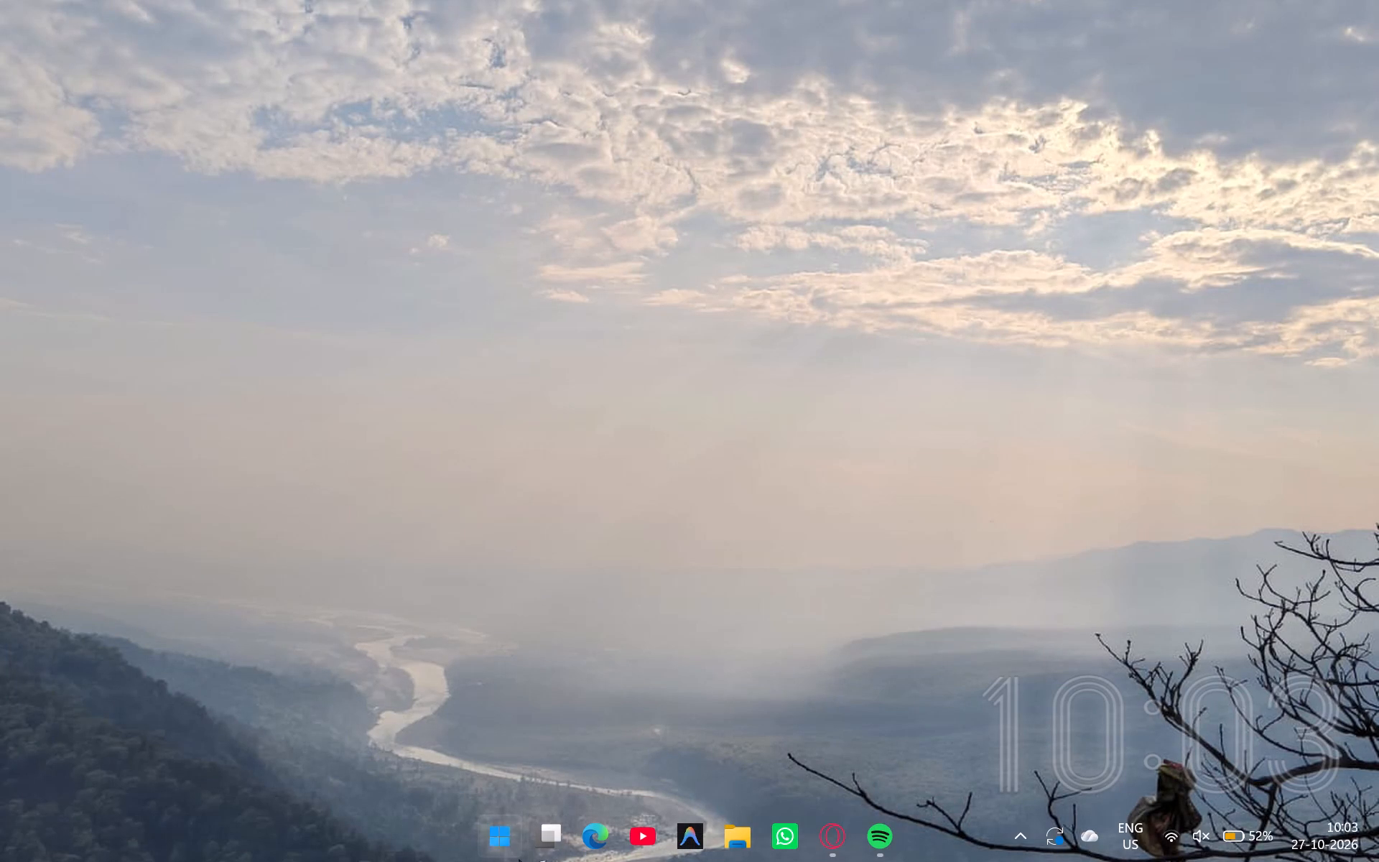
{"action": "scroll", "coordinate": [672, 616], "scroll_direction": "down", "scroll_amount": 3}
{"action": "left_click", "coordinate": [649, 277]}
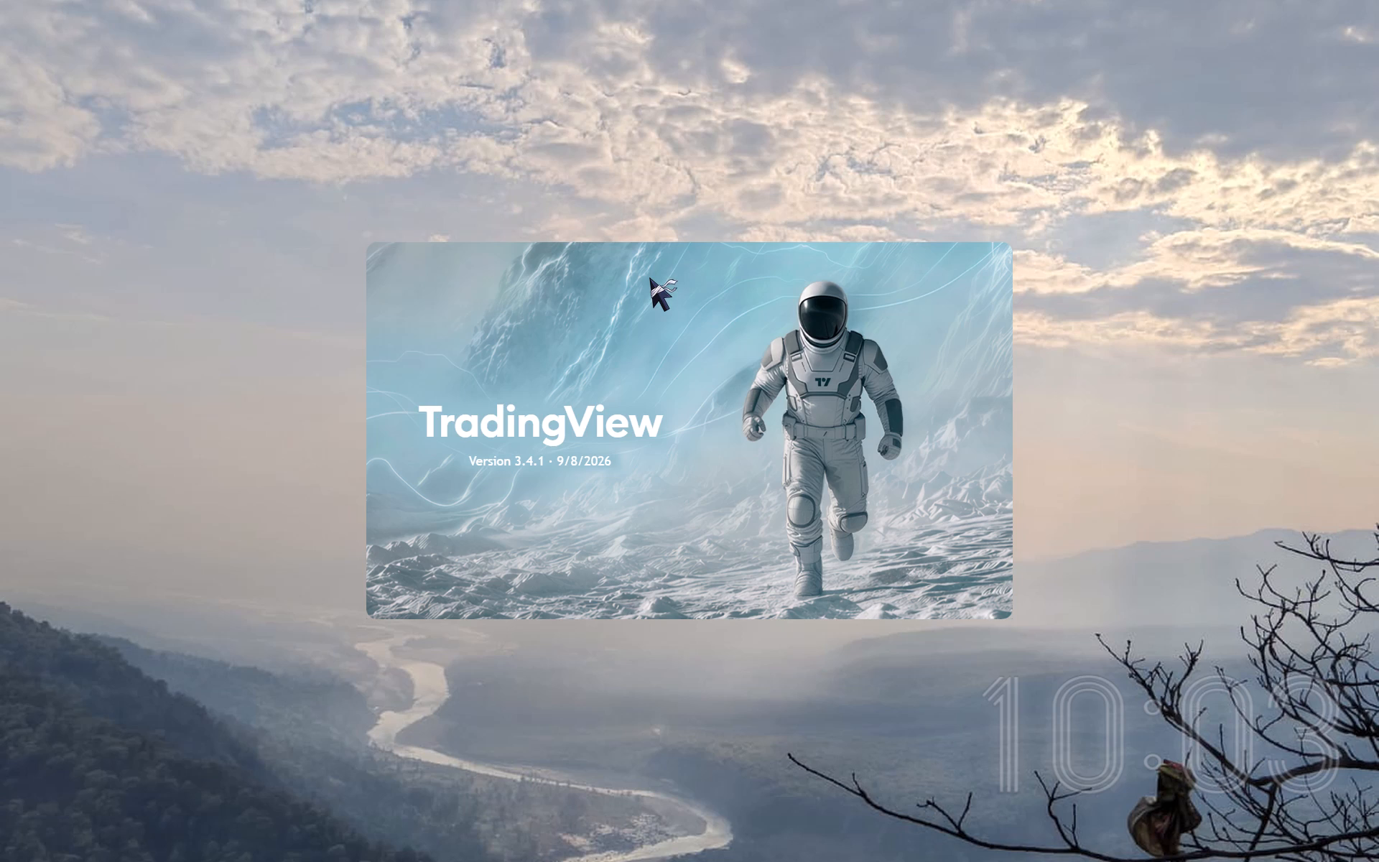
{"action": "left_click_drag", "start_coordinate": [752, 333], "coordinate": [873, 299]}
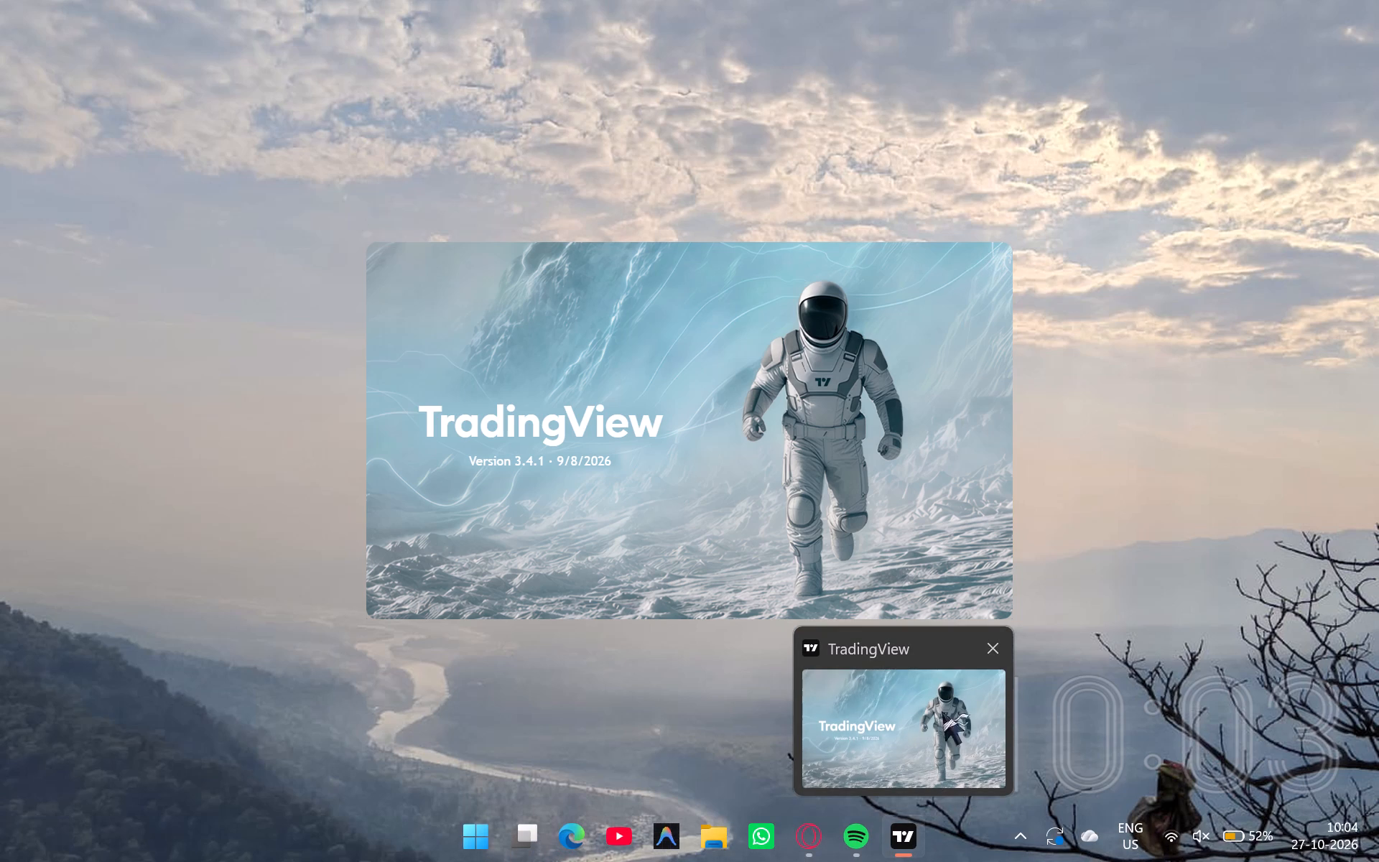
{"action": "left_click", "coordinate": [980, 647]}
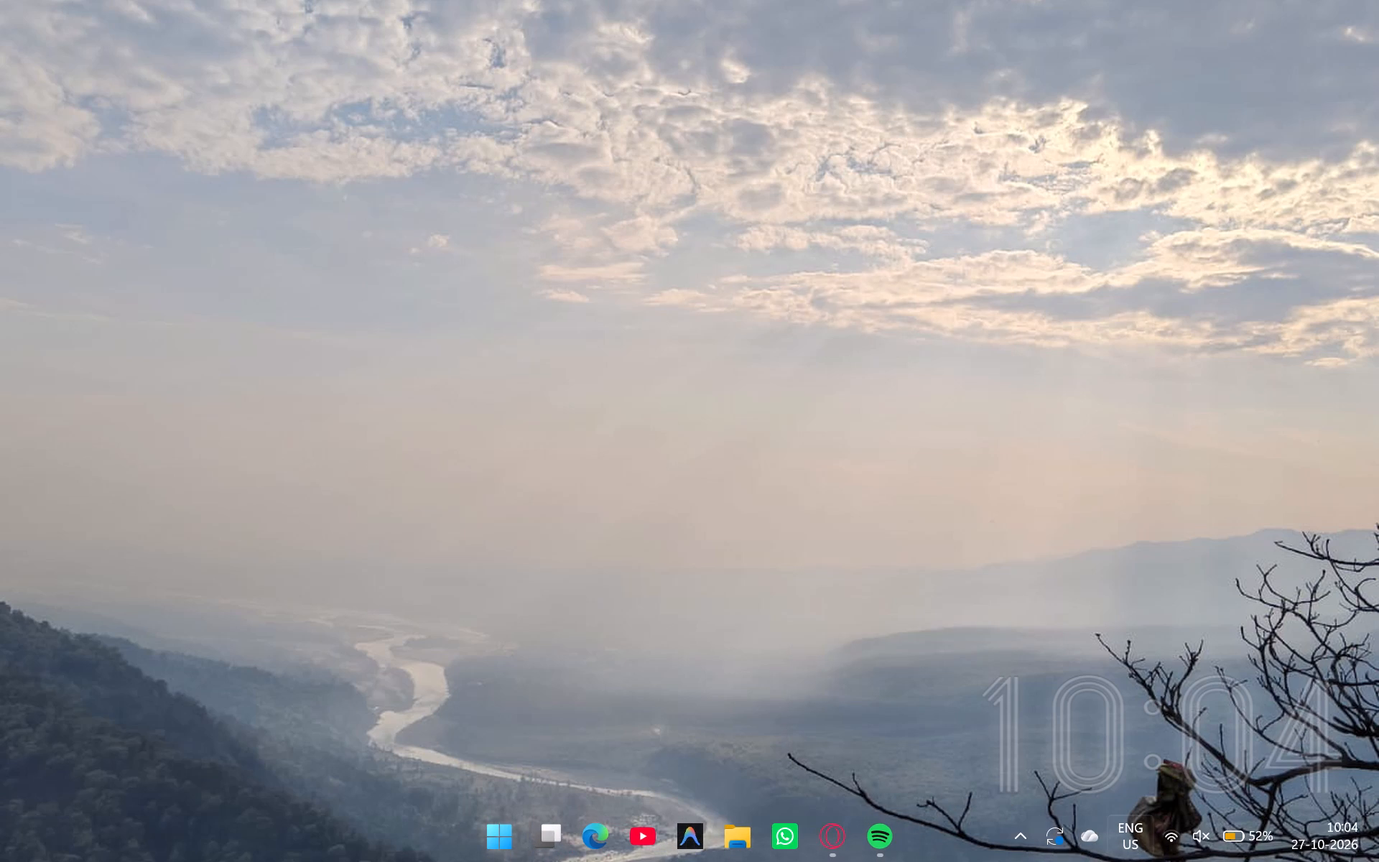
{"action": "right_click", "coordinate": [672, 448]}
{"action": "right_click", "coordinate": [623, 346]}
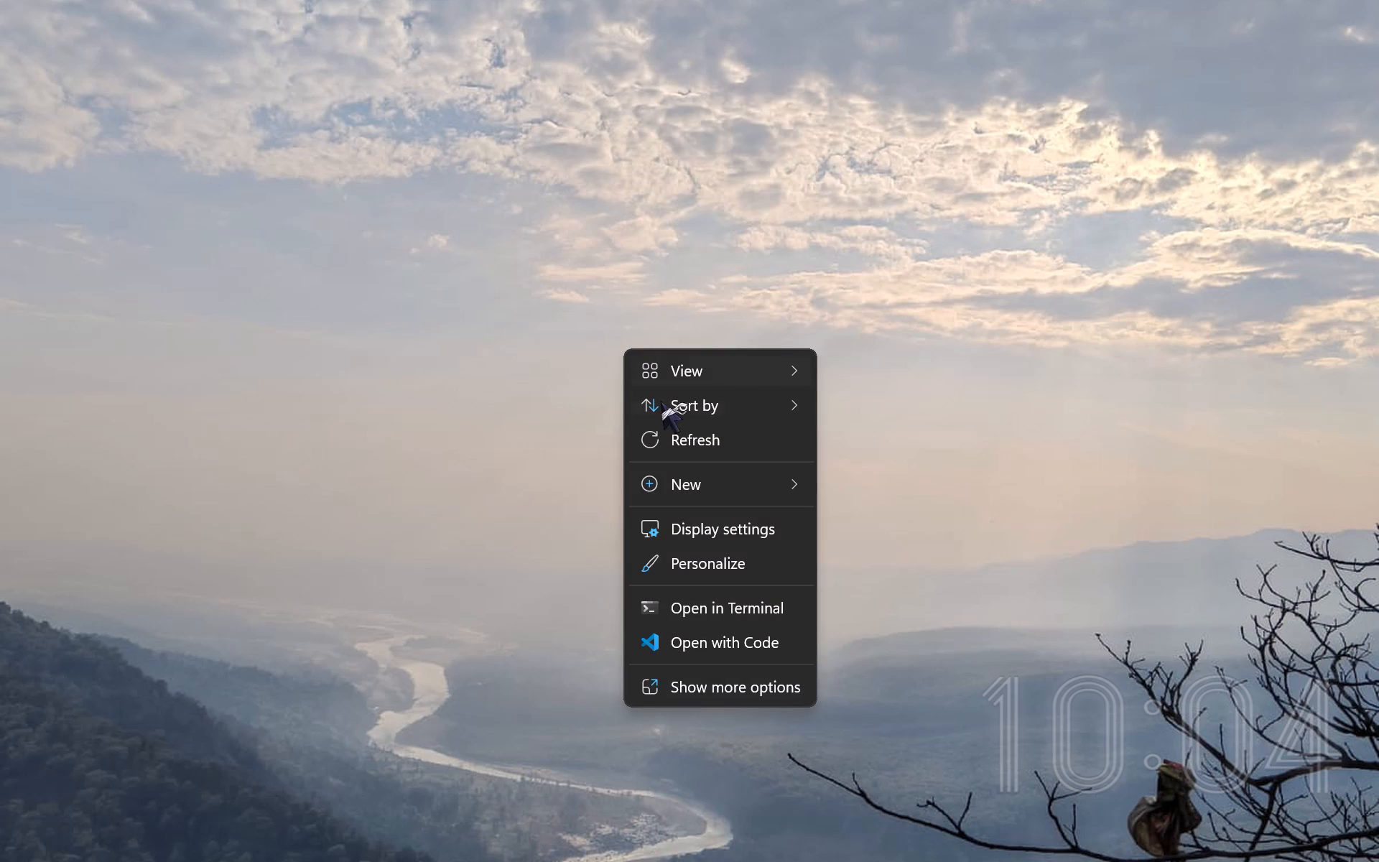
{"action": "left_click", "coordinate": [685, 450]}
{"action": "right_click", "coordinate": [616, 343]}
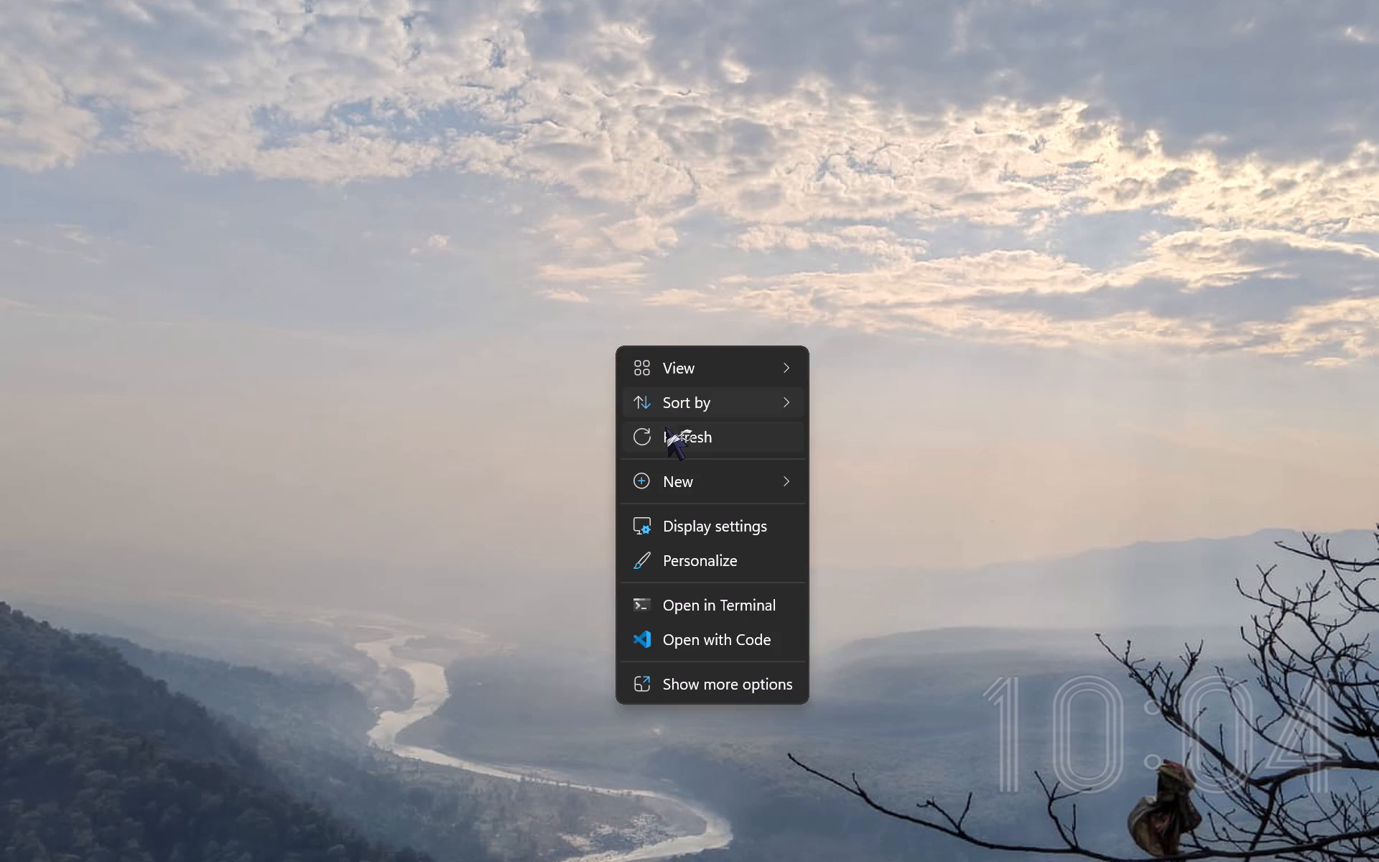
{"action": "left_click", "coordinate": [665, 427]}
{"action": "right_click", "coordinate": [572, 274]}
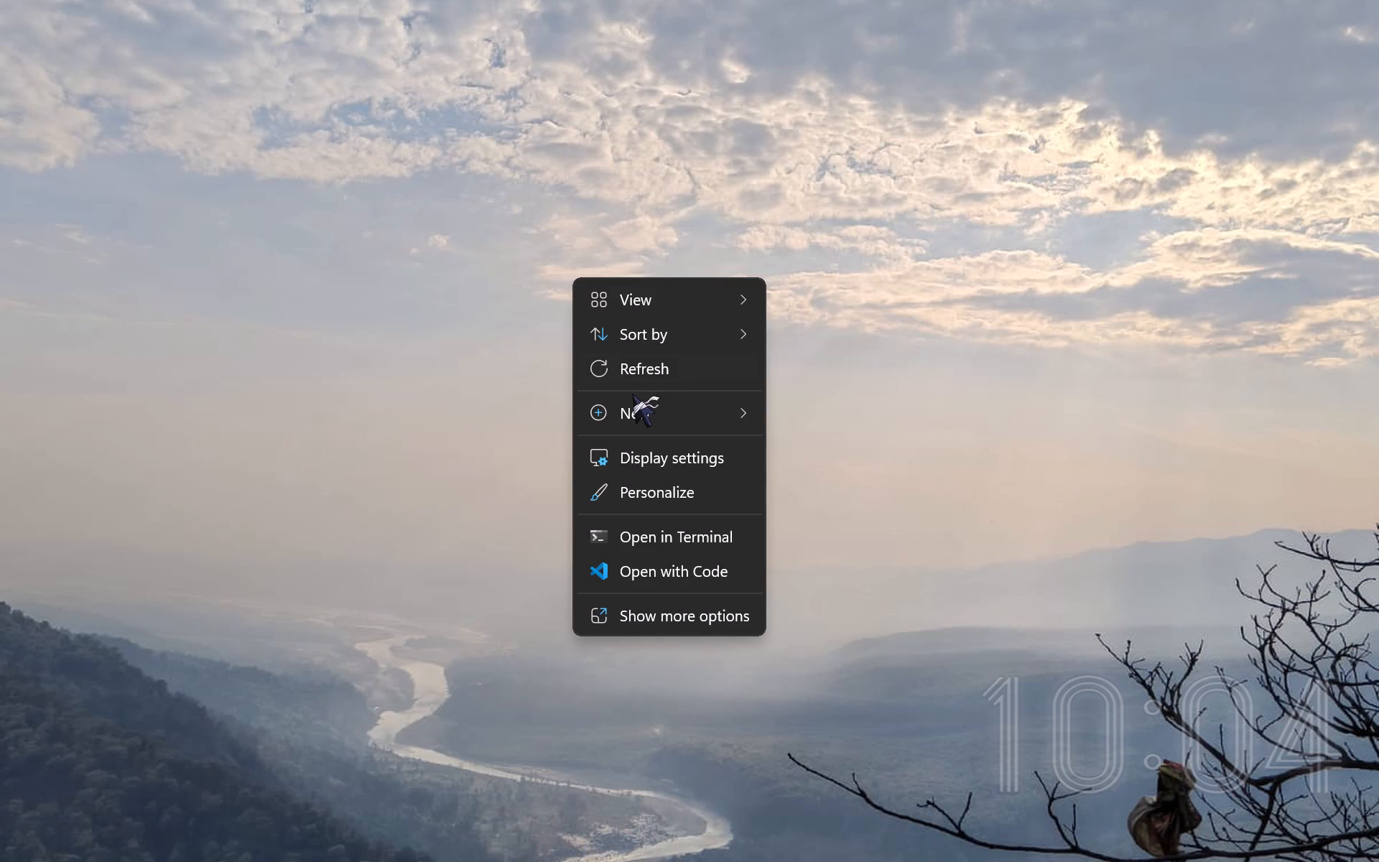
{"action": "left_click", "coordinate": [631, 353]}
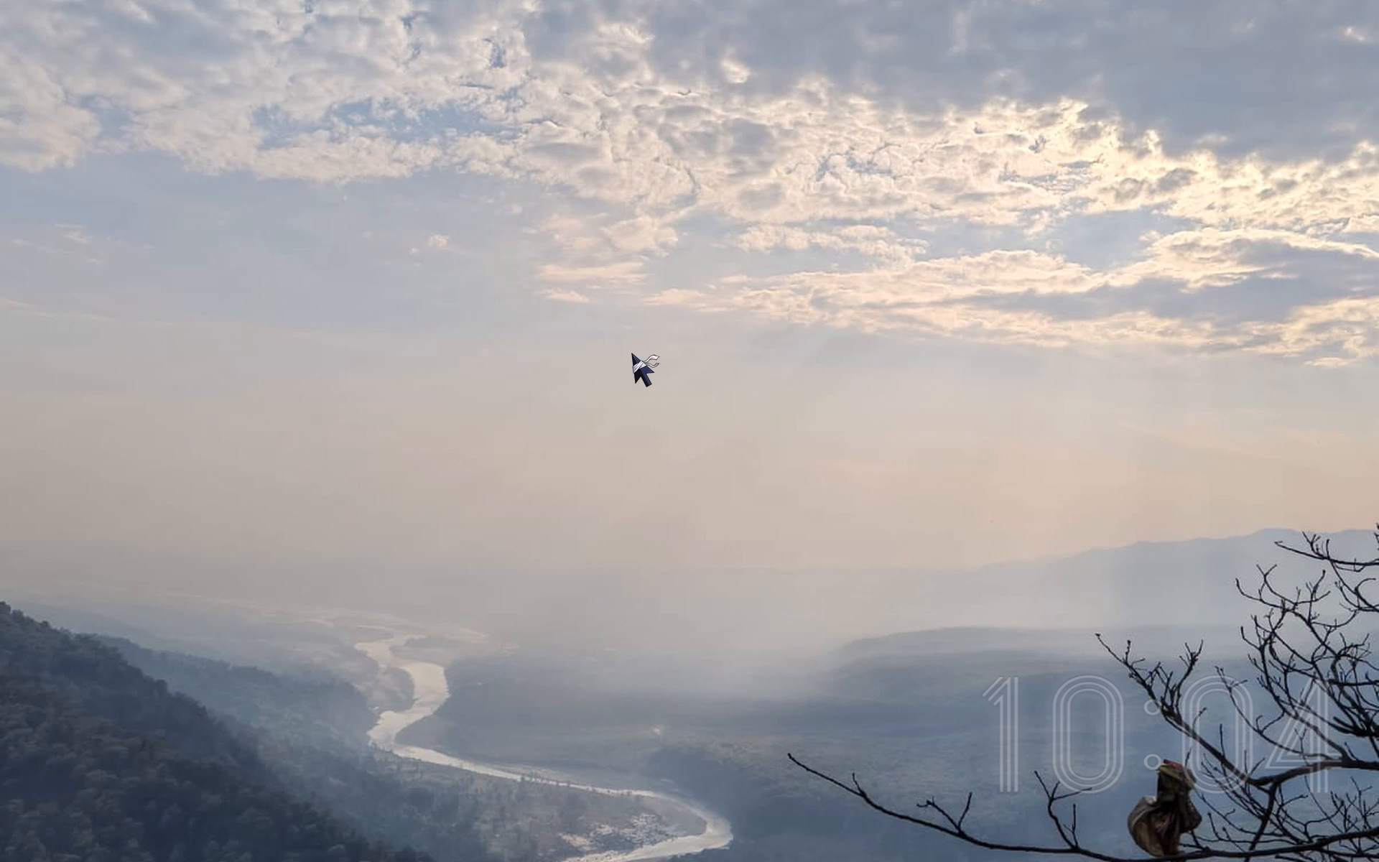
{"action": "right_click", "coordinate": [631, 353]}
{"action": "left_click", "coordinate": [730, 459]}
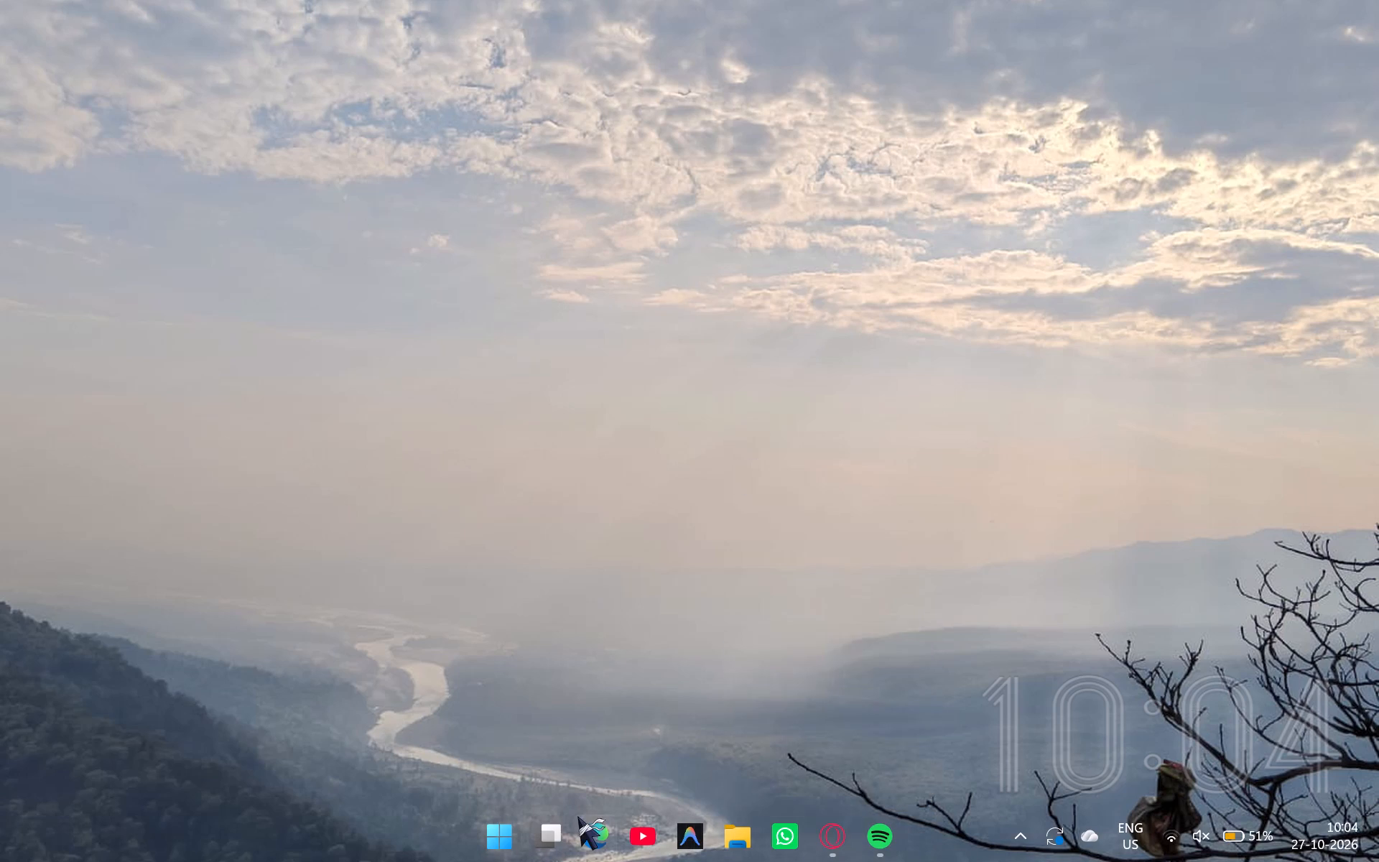
Launch TradingView again from the Other category of the installed apps.
{"action": "left_click", "coordinate": [511, 835]}
{"action": "scroll", "coordinate": [624, 493], "scroll_direction": "down", "scroll_amount": 3}
{"action": "left_click", "coordinate": [636, 350]}
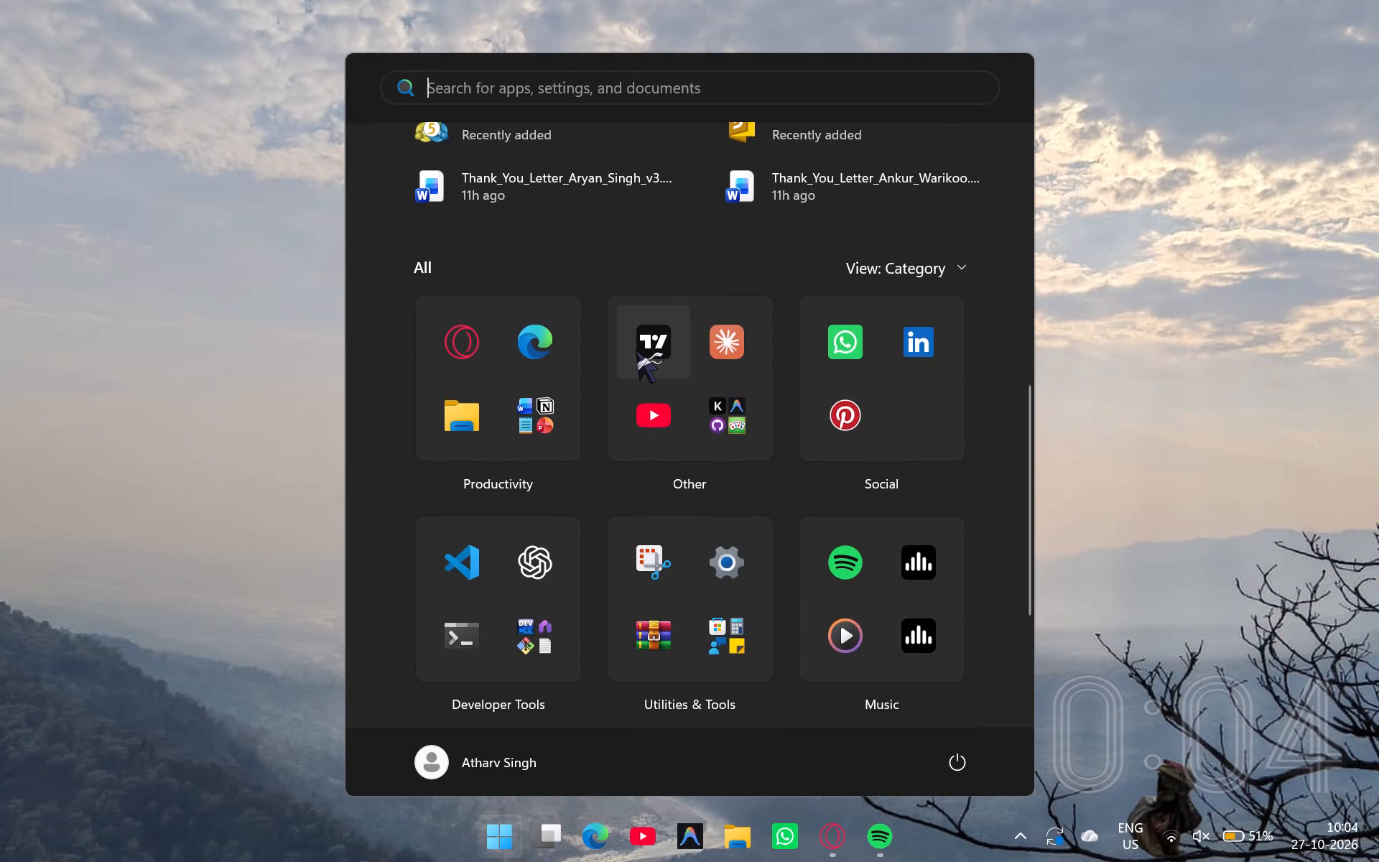
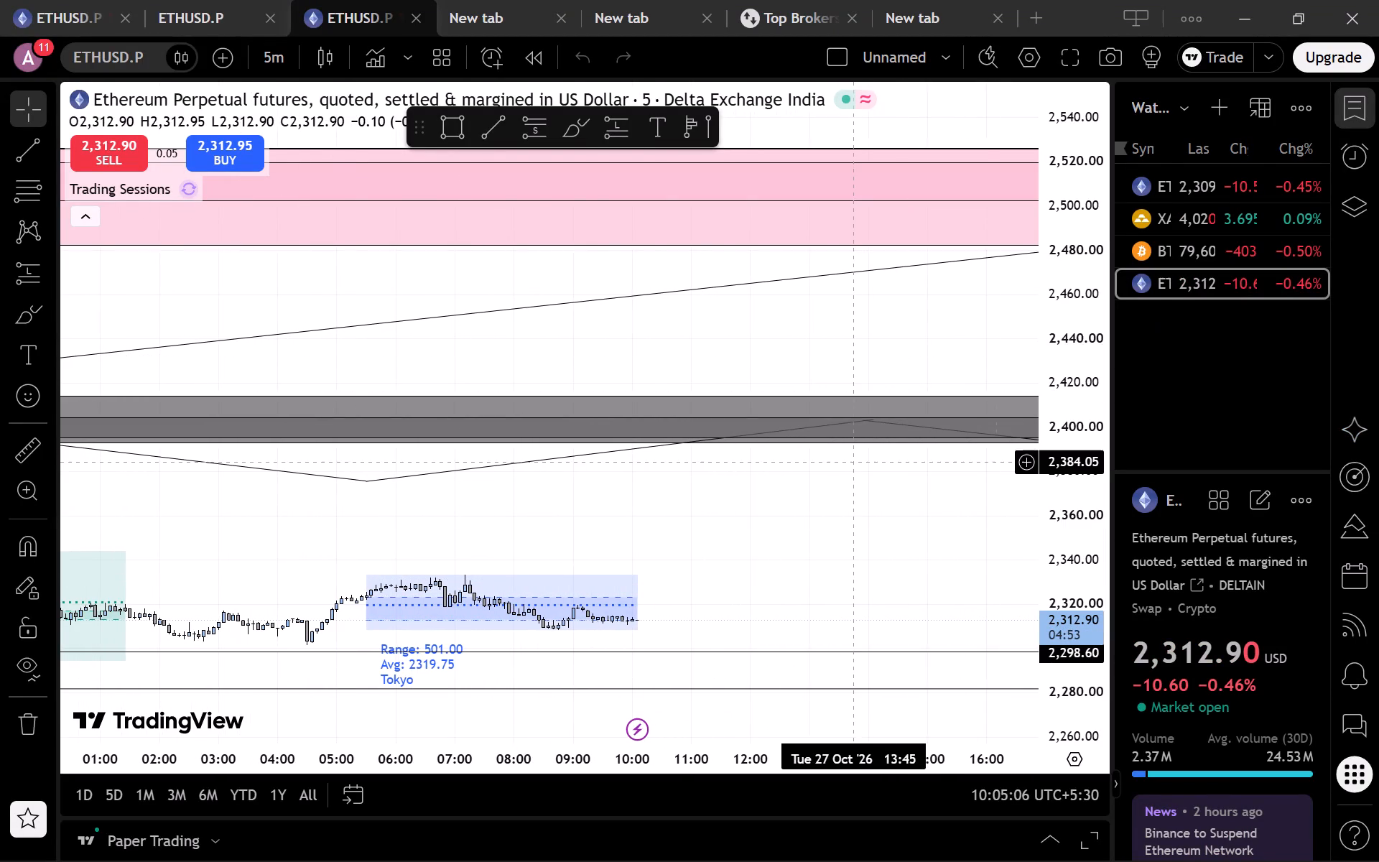
Load the XAUUSD gold chart from the watchlist and view its recent 5-minute price action around the grey zones.
{"action": "left_click", "coordinate": [1166, 221]}
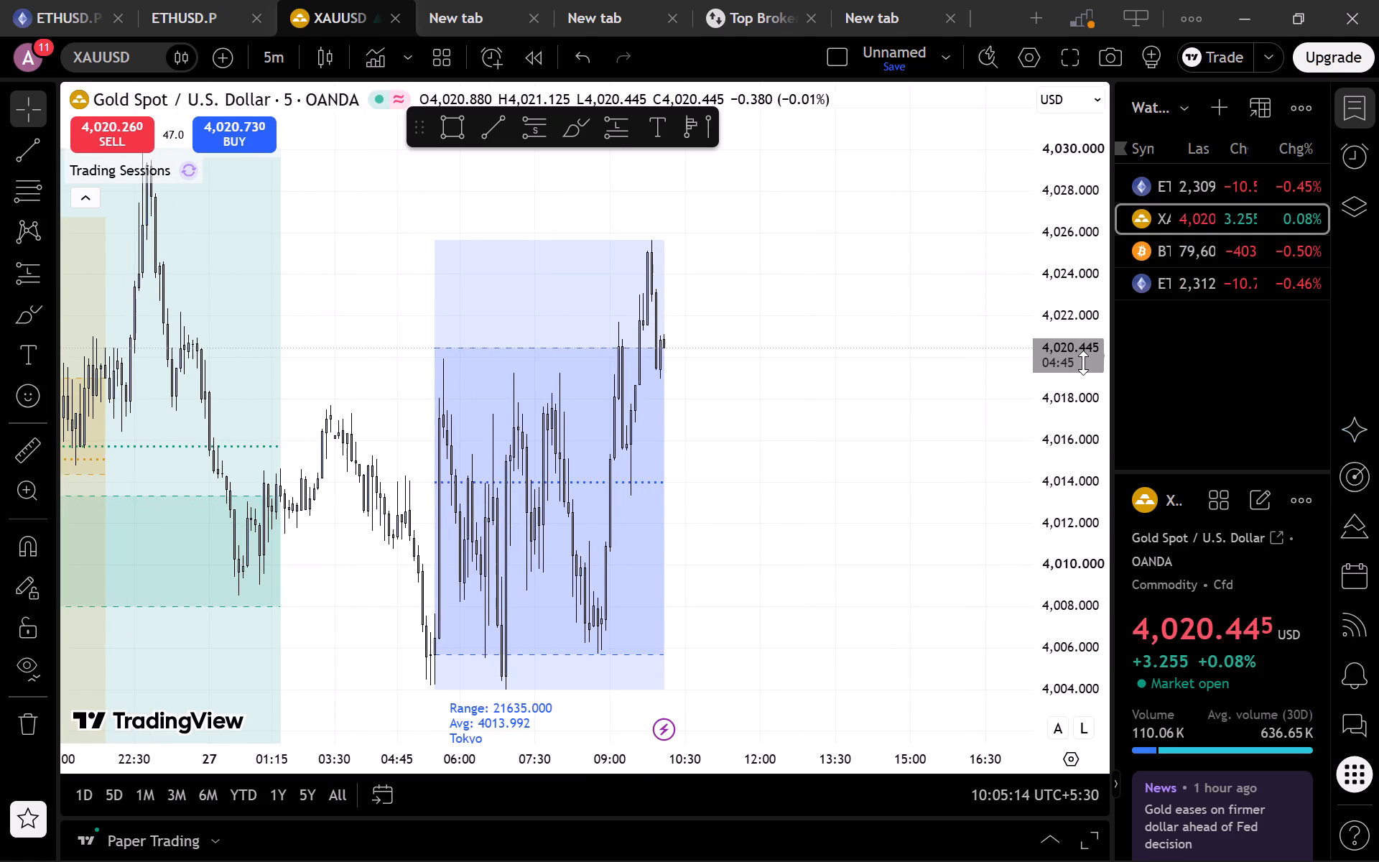
{"action": "left_click_drag", "start_coordinate": [1083, 363], "coordinate": [1076, 624]}
{"action": "scroll", "coordinate": [572, 513], "scroll_direction": "right", "scroll_amount": 1}
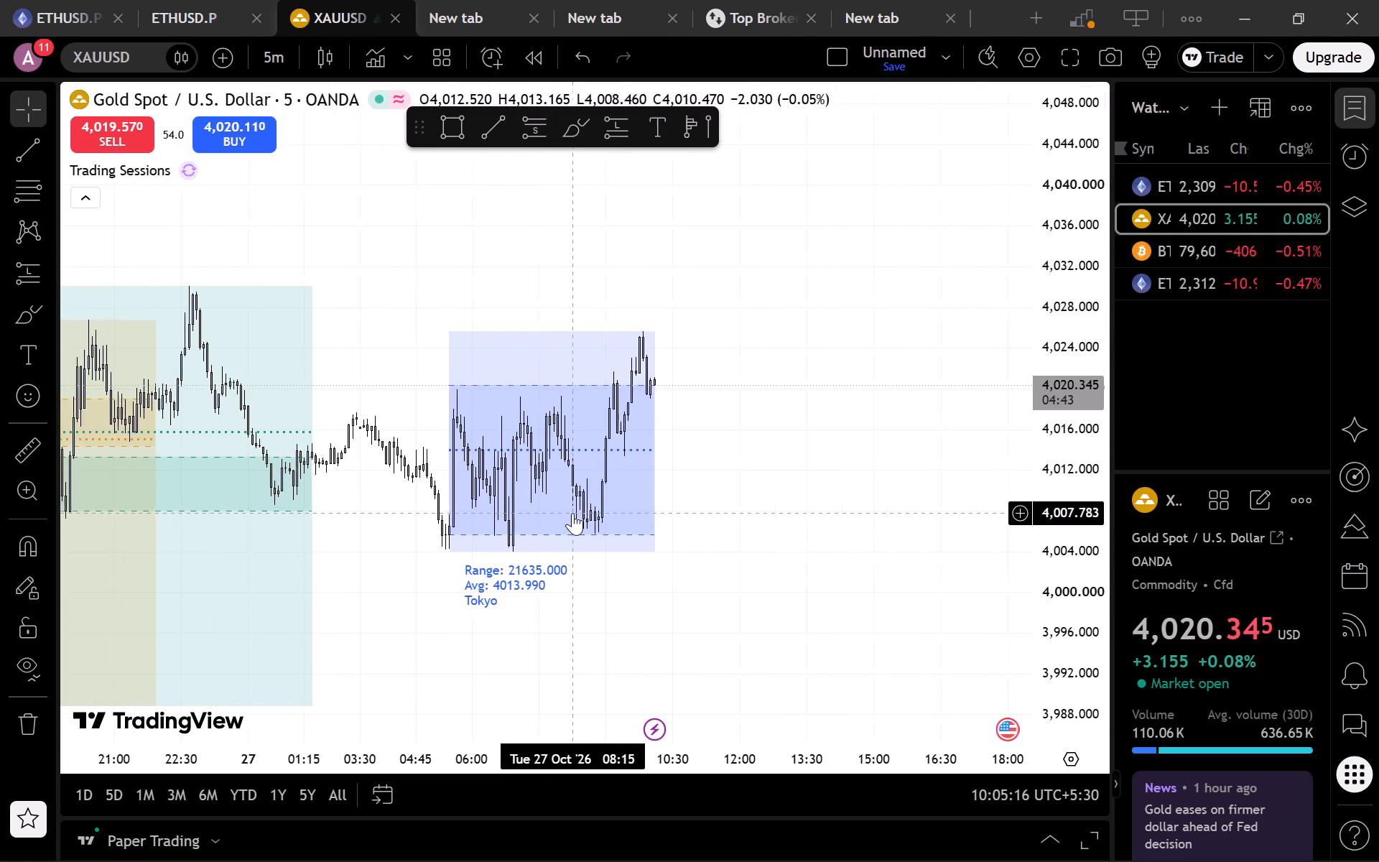
{"action": "scroll", "coordinate": [572, 513], "scroll_direction": "right", "scroll_amount": 2}
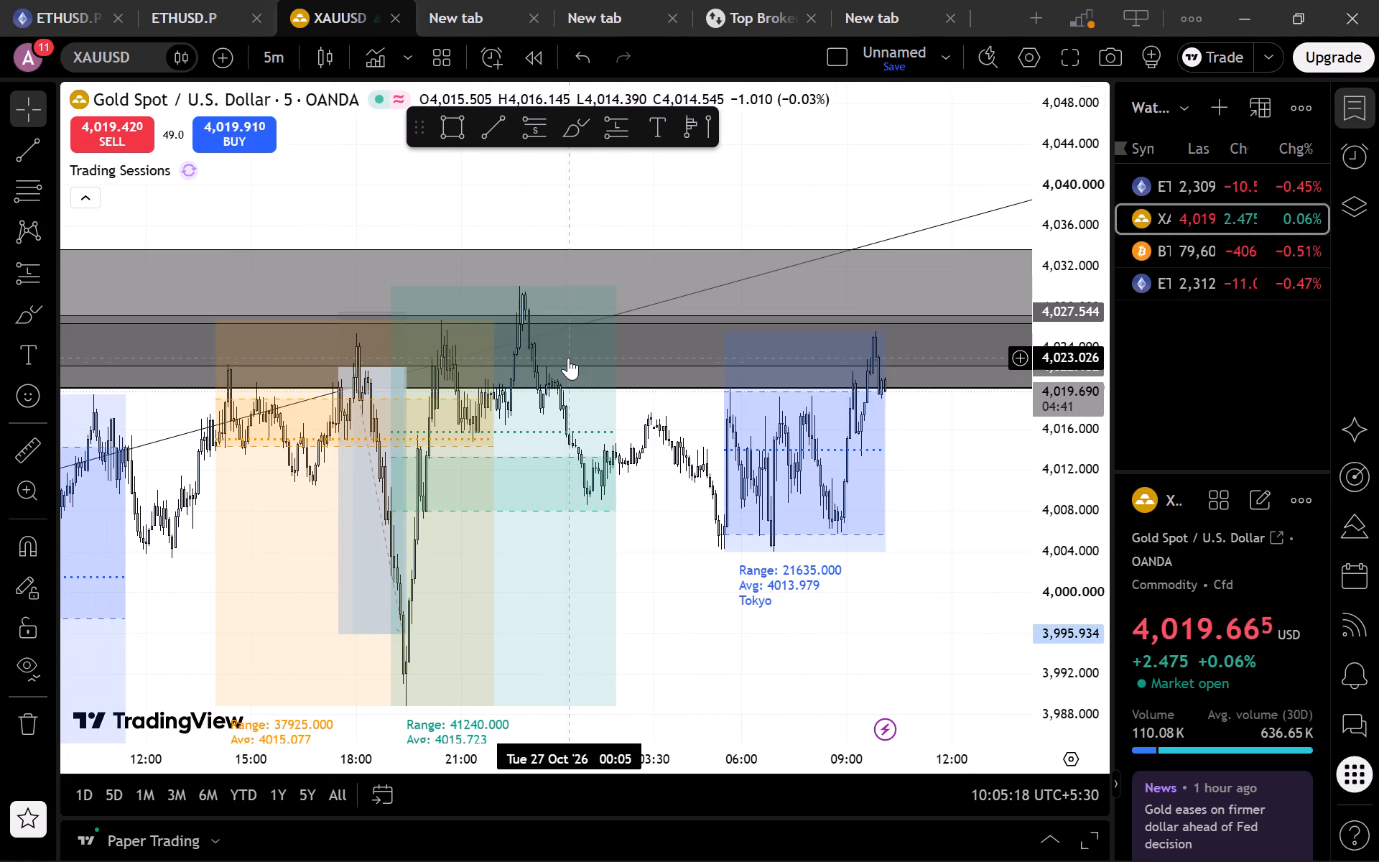
{"action": "left_click_drag", "start_coordinate": [595, 187], "coordinate": [519, 190]}
{"action": "left_click_drag", "start_coordinate": [637, 474], "coordinate": [671, 310]}
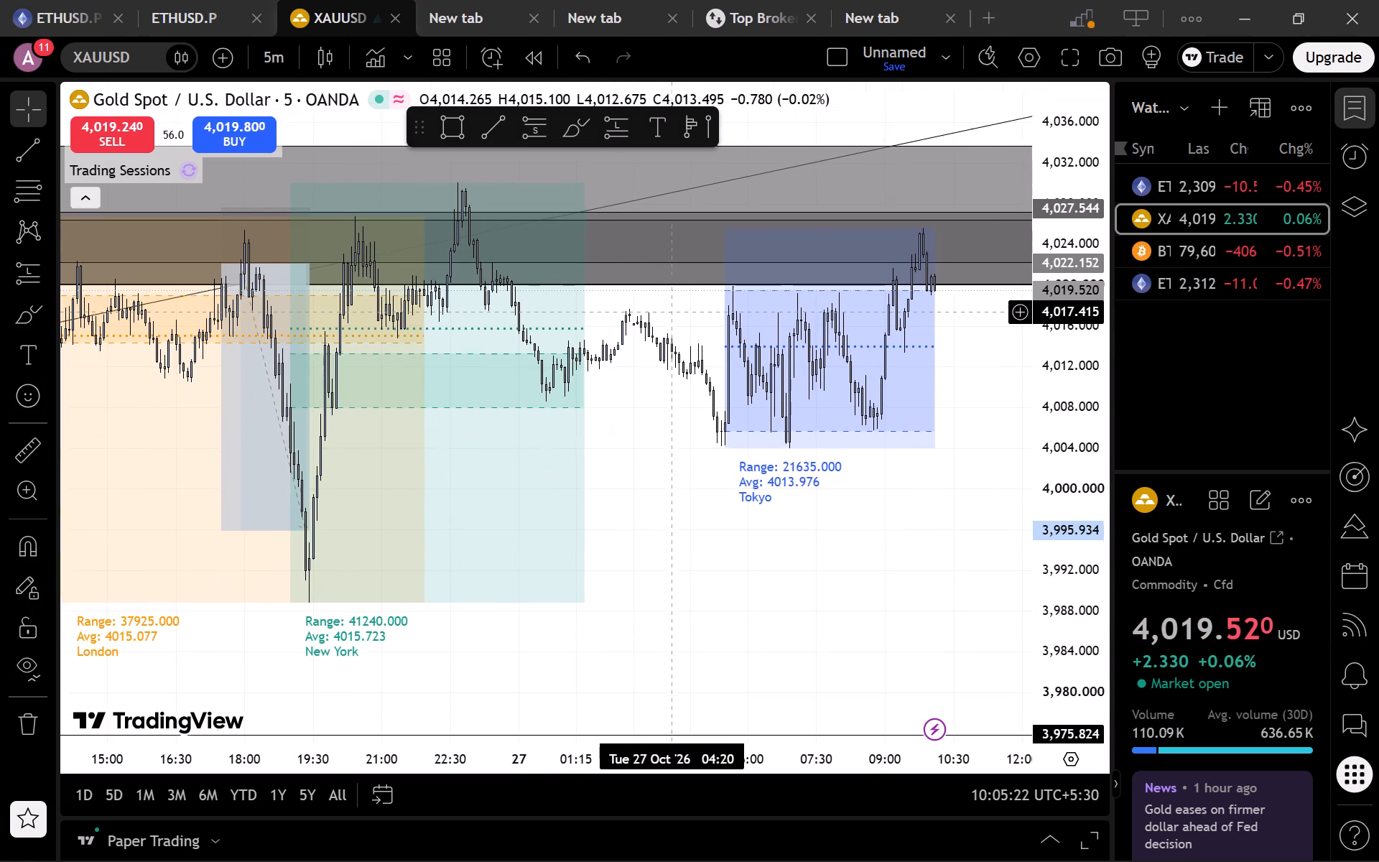
Switch the XAUUSD chart to the 1-hour timeframe and examine the latest candles below the grey zones.
{"action": "left_click", "coordinate": [272, 57]}
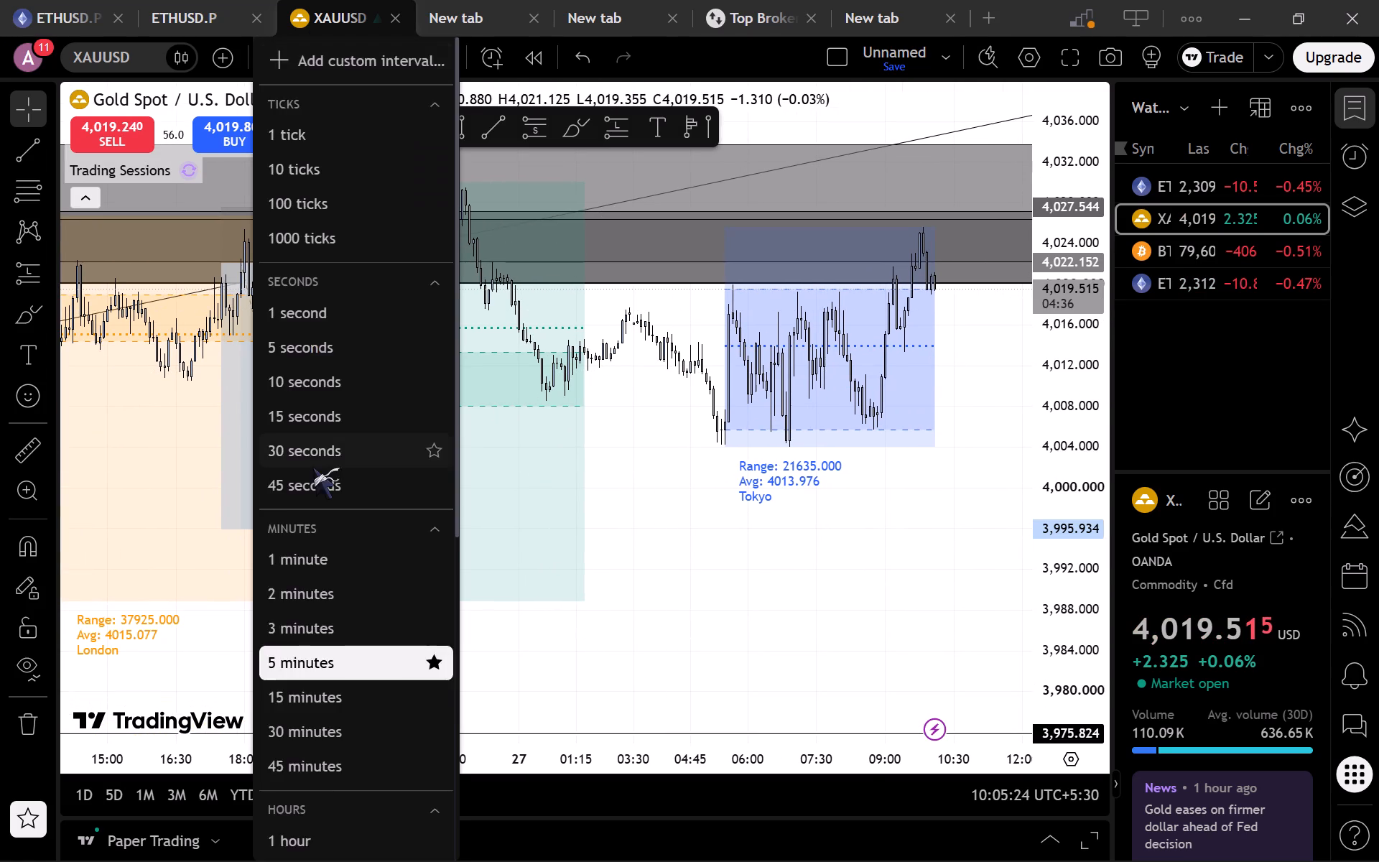
{"action": "scroll", "coordinate": [312, 466], "scroll_direction": "down", "scroll_amount": 2}
{"action": "left_click", "coordinate": [295, 352]}
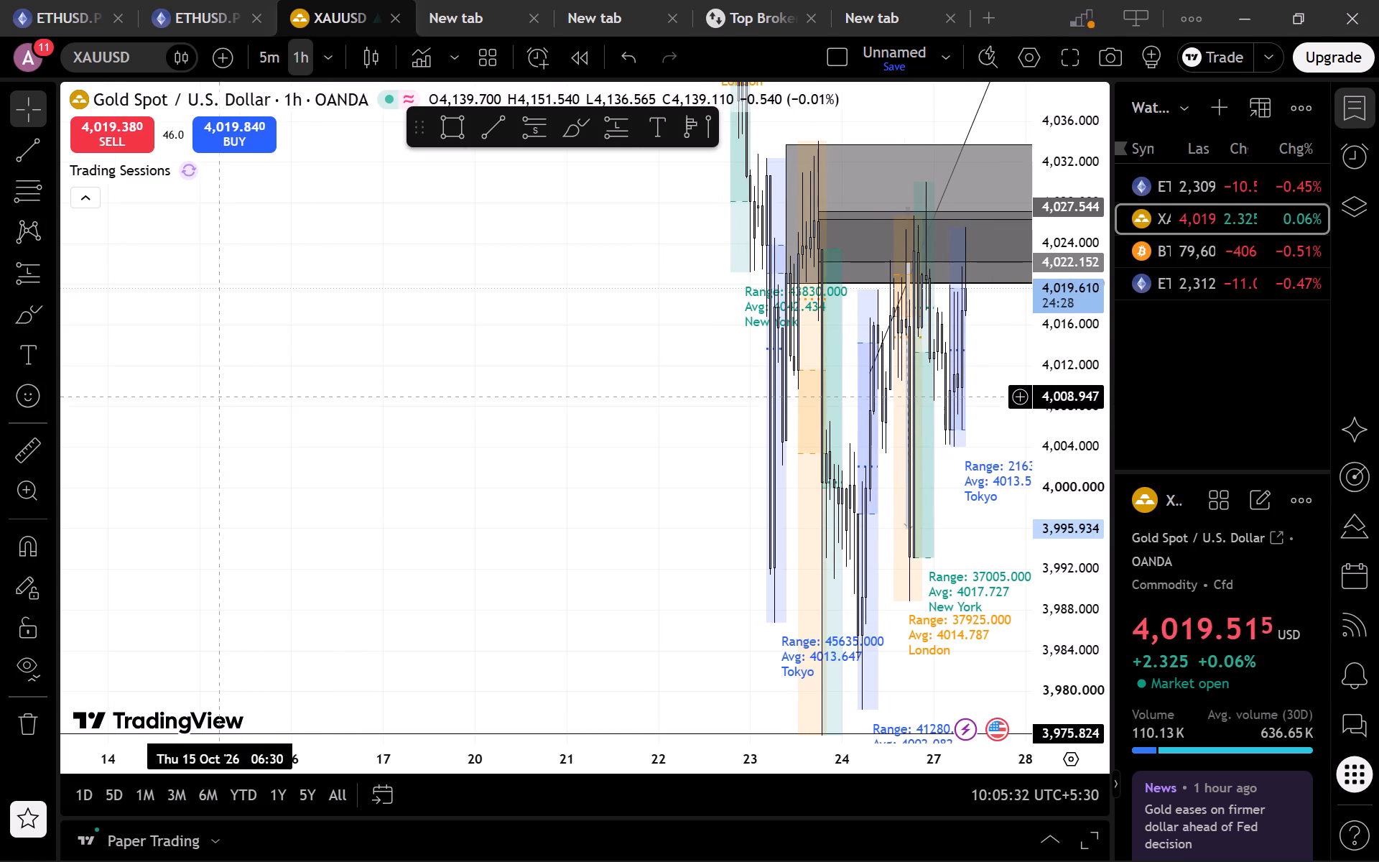
{"action": "left_click_drag", "start_coordinate": [220, 397], "coordinate": [0, 269]}
{"action": "left_click_drag", "start_coordinate": [674, 364], "coordinate": [476, 513]}
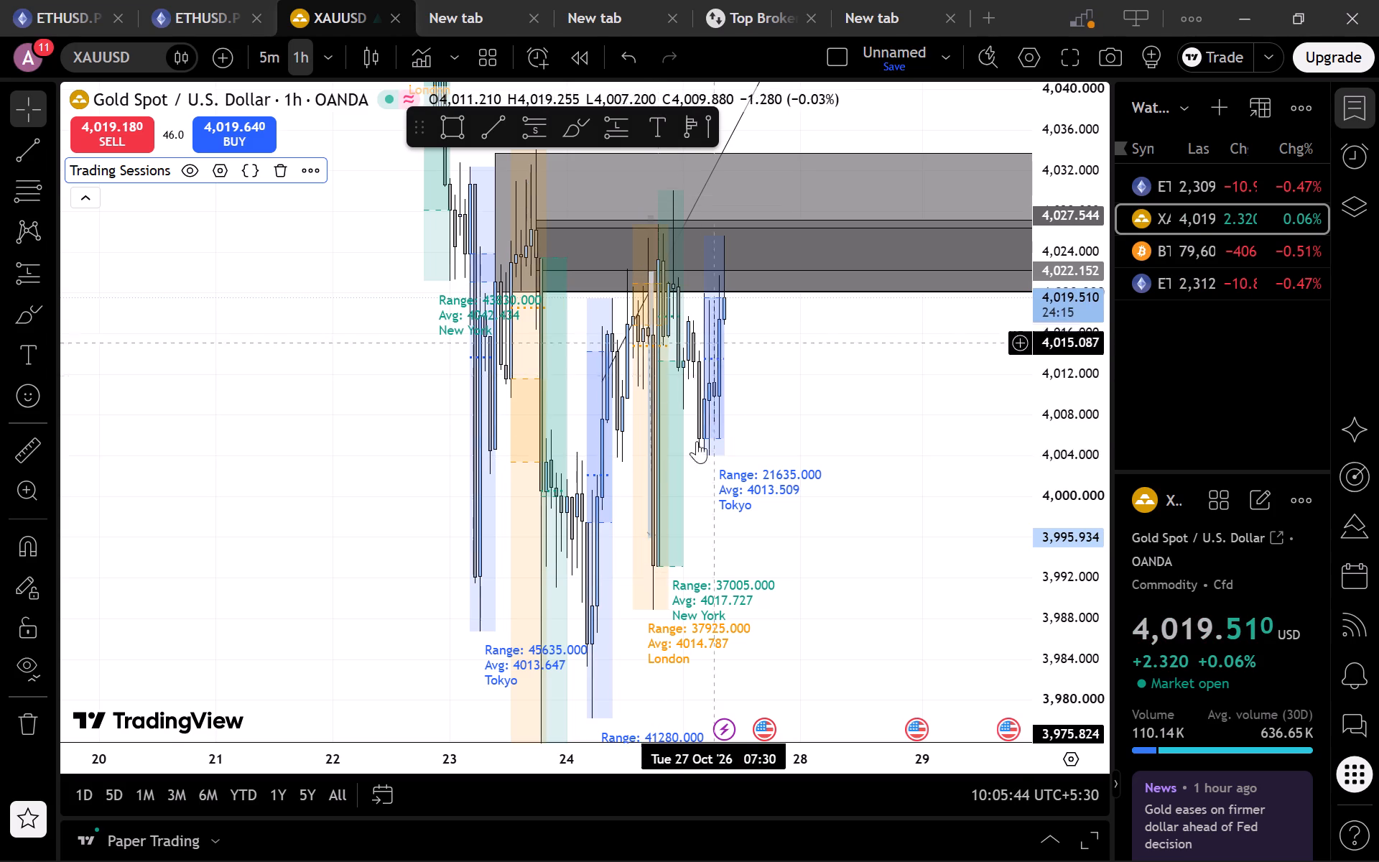
{"action": "left_click_drag", "start_coordinate": [707, 509], "coordinate": [659, 574]}
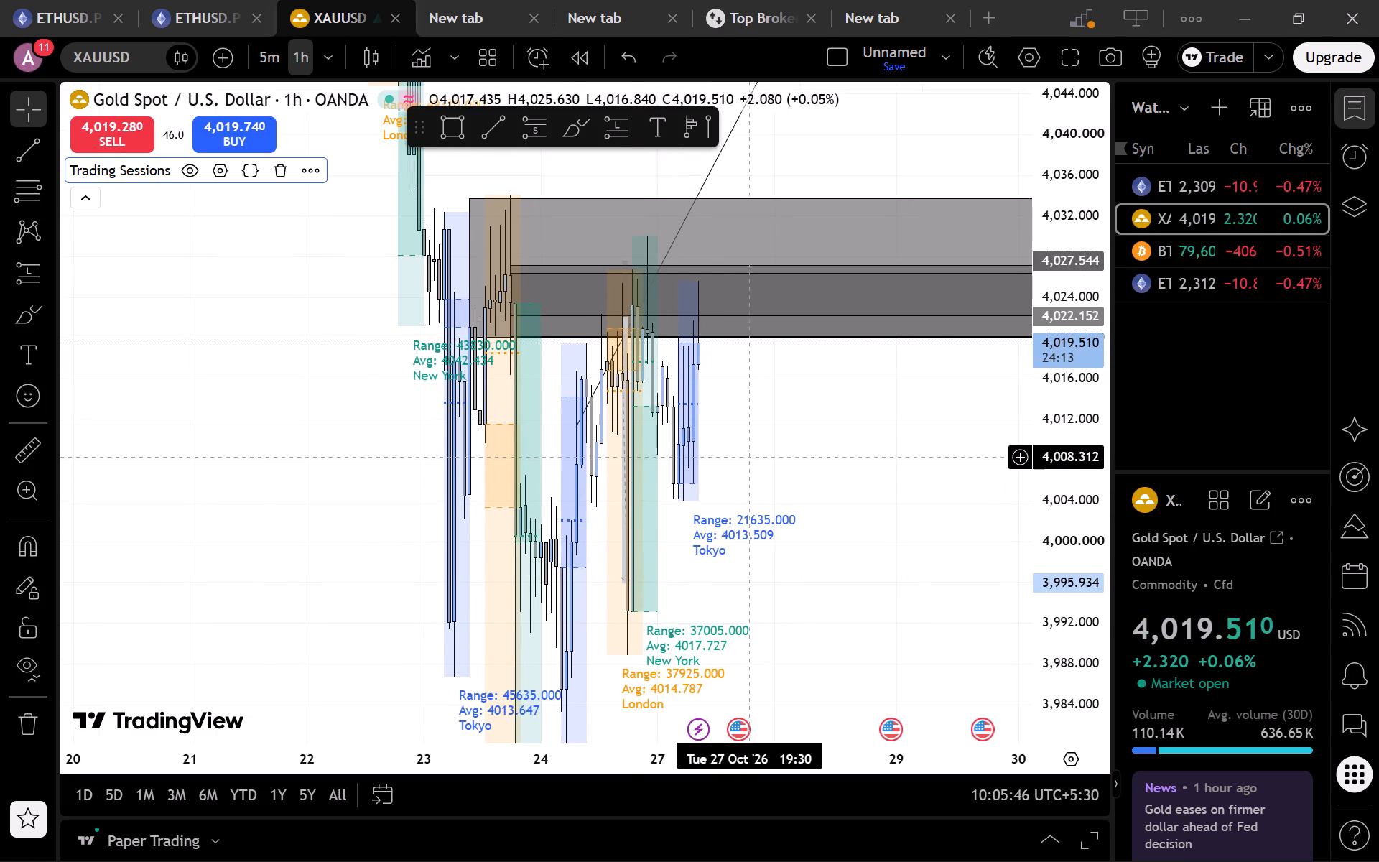
{"action": "left_click_drag", "start_coordinate": [748, 457], "coordinate": [677, 519]}
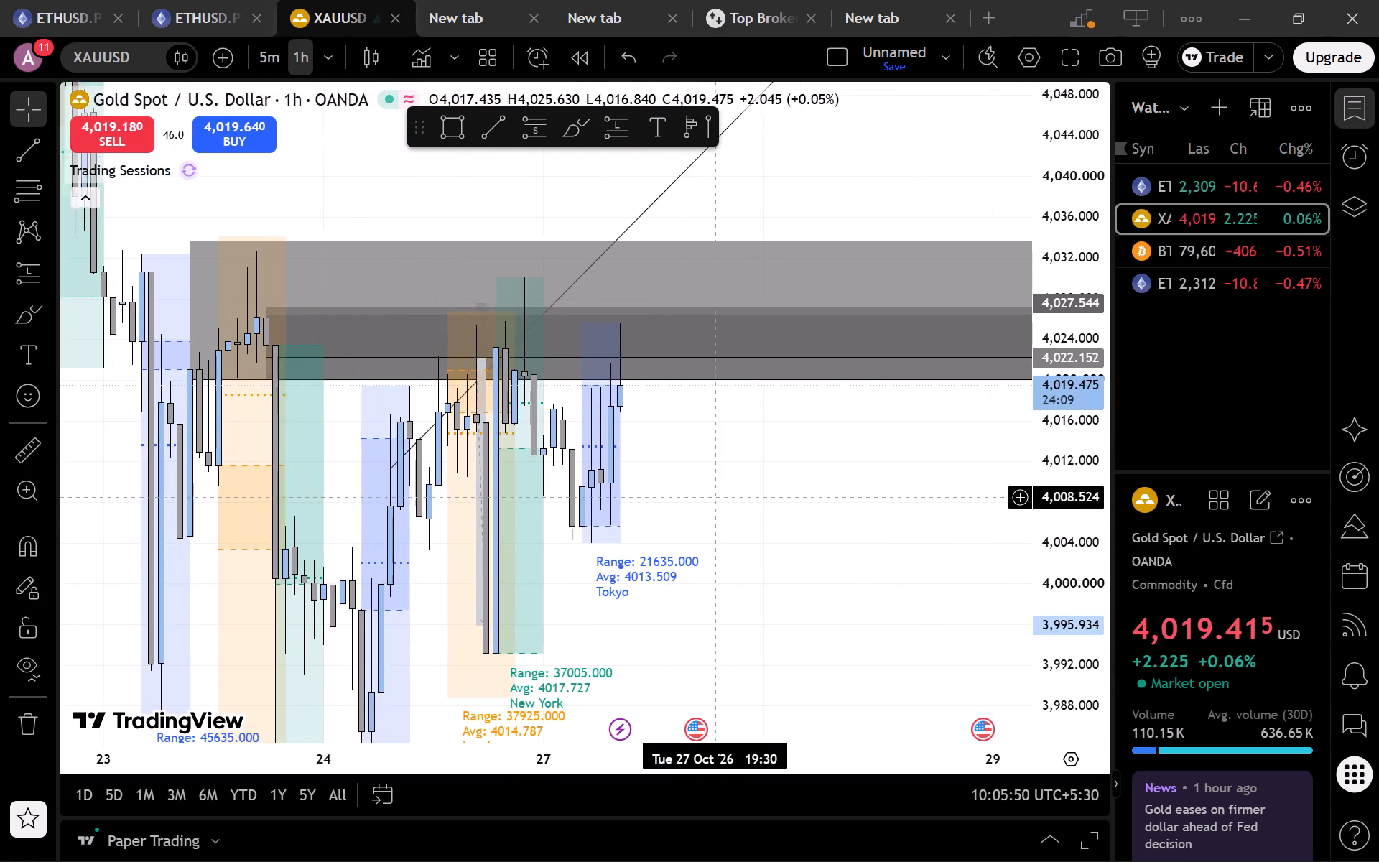
{"action": "left_click_drag", "start_coordinate": [659, 486], "coordinate": [647, 346]}
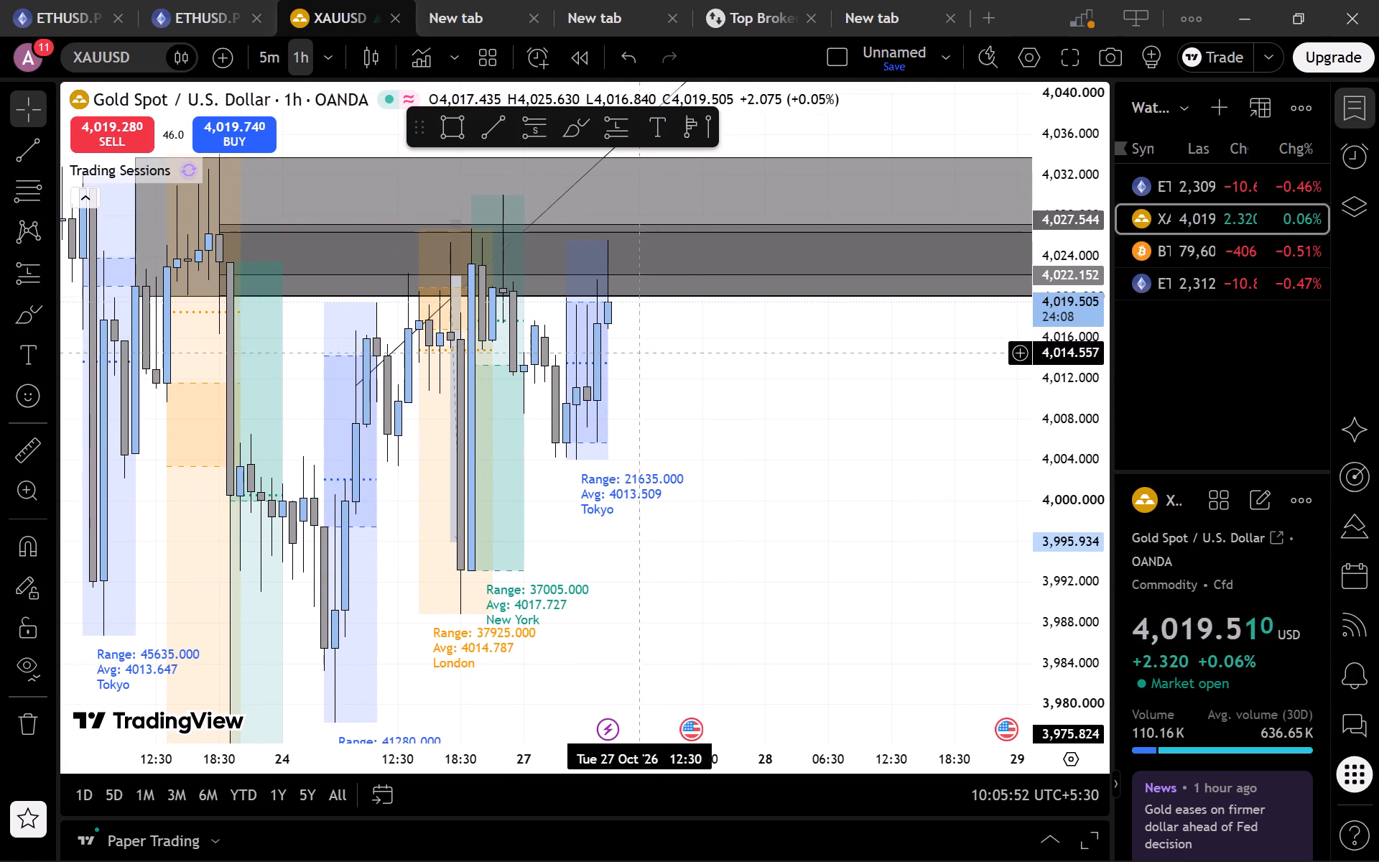
Switch the XAUUSD chart to the 4-hour timeframe and examine the wider price move into the grey zones.
{"action": "left_click", "coordinate": [315, 53]}
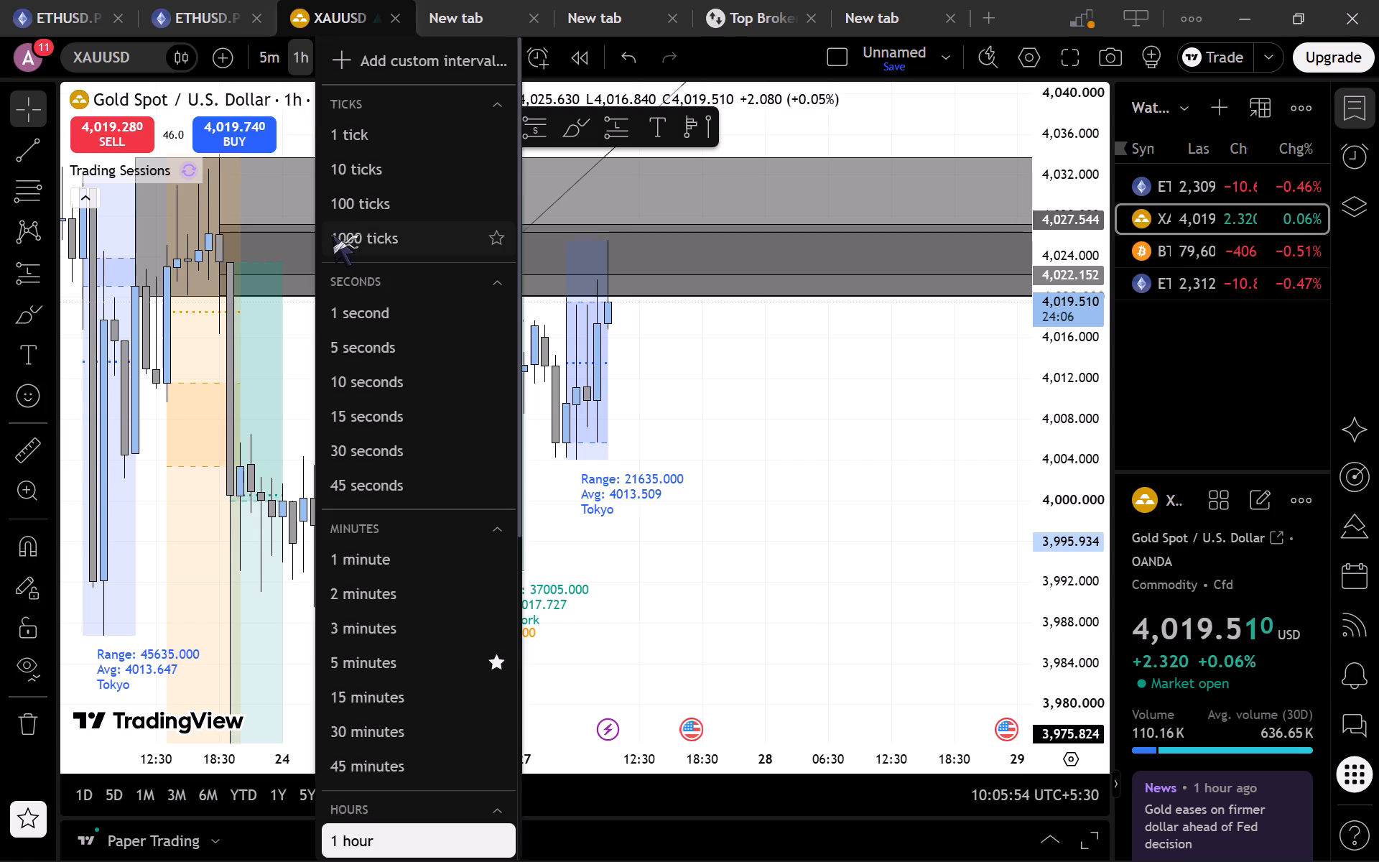
{"action": "scroll", "coordinate": [332, 233], "scroll_direction": "down", "scroll_amount": 3}
{"action": "left_click", "coordinate": [361, 423]}
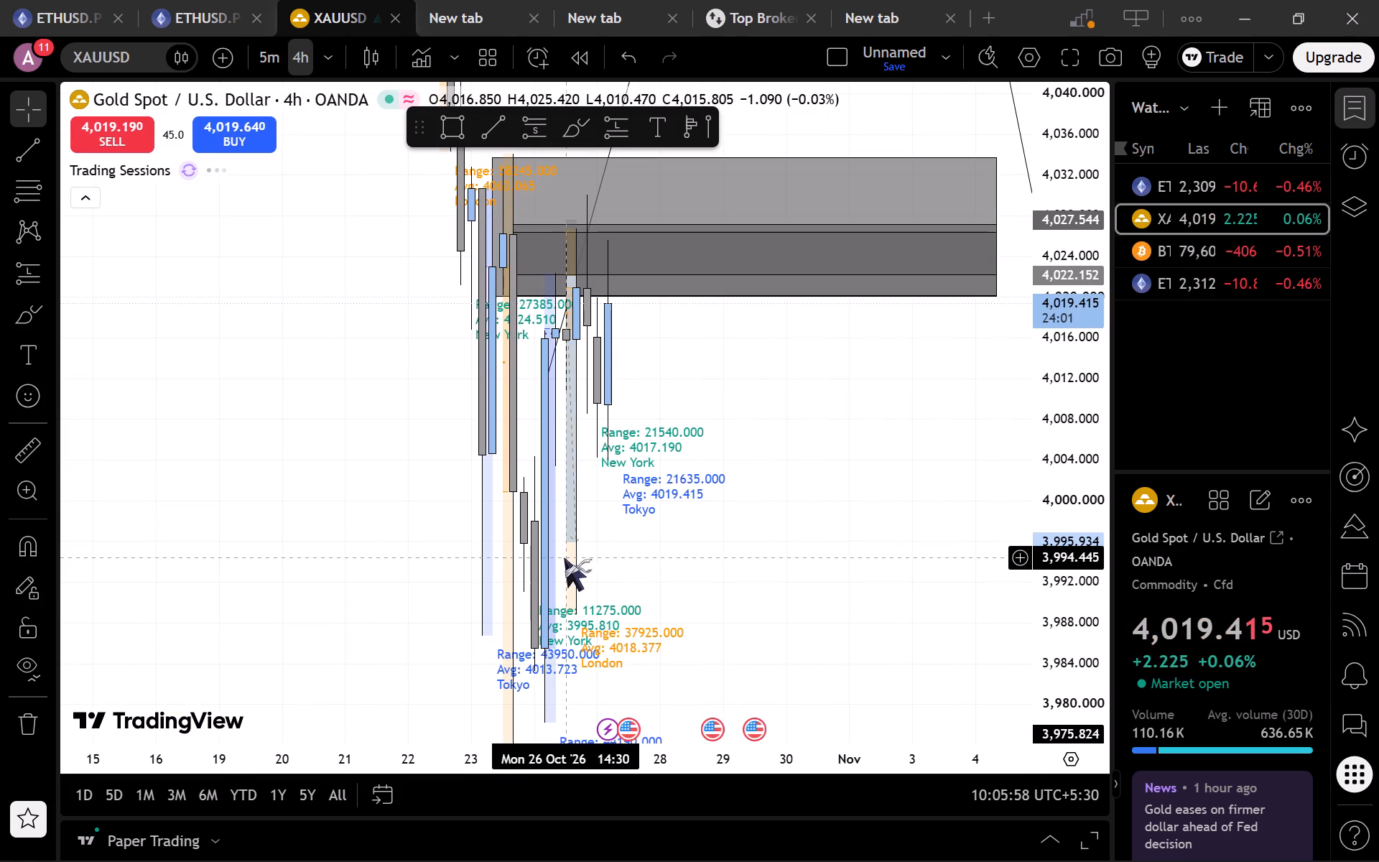
{"action": "left_click_drag", "start_coordinate": [1084, 329], "coordinate": [1115, 729]}
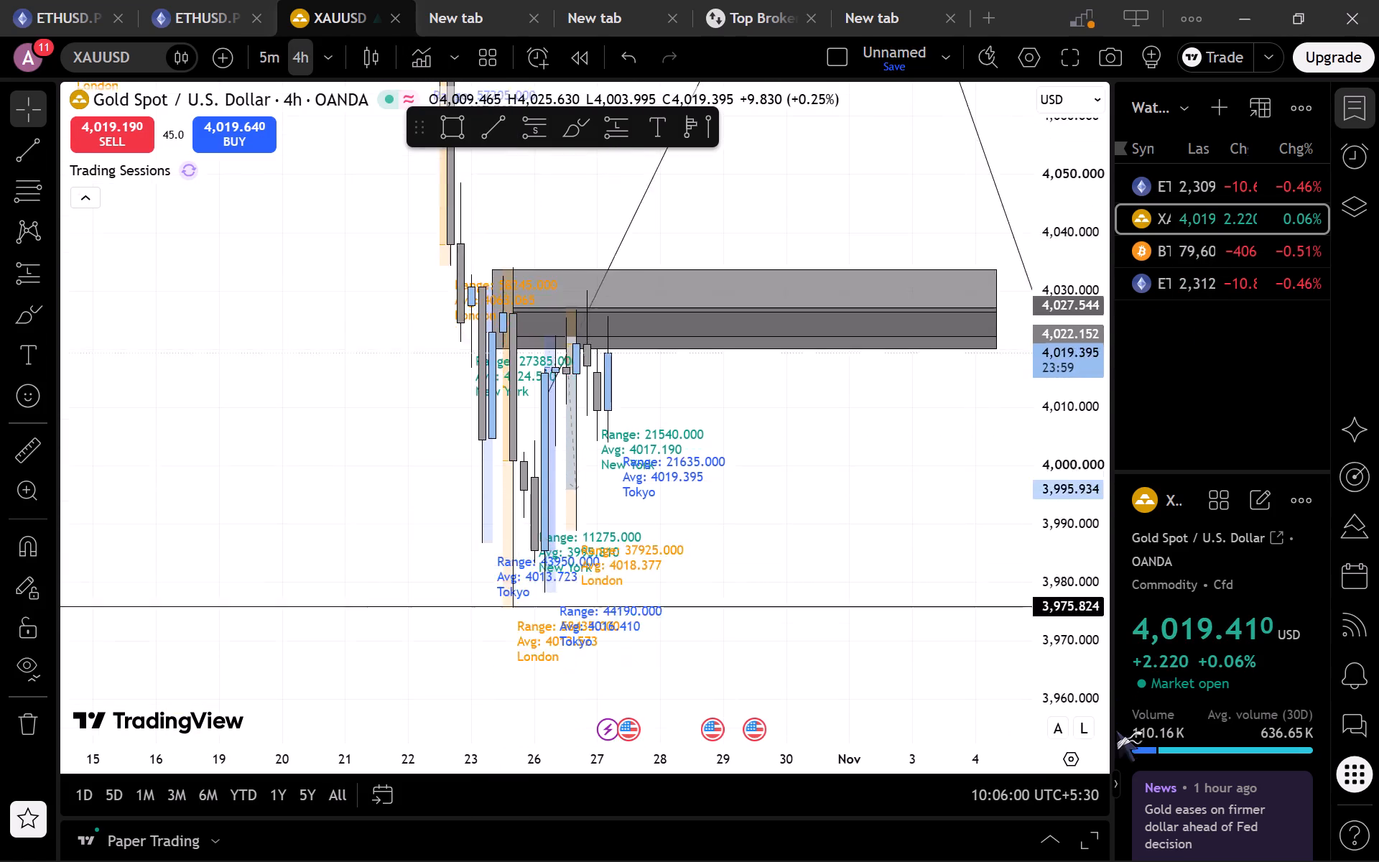
{"action": "left_click_drag", "start_coordinate": [1115, 729], "coordinate": [1108, 769]}
{"action": "left_click_drag", "start_coordinate": [850, 426], "coordinate": [928, 507]}
{"action": "left_click_drag", "start_coordinate": [1048, 568], "coordinate": [962, 106]}
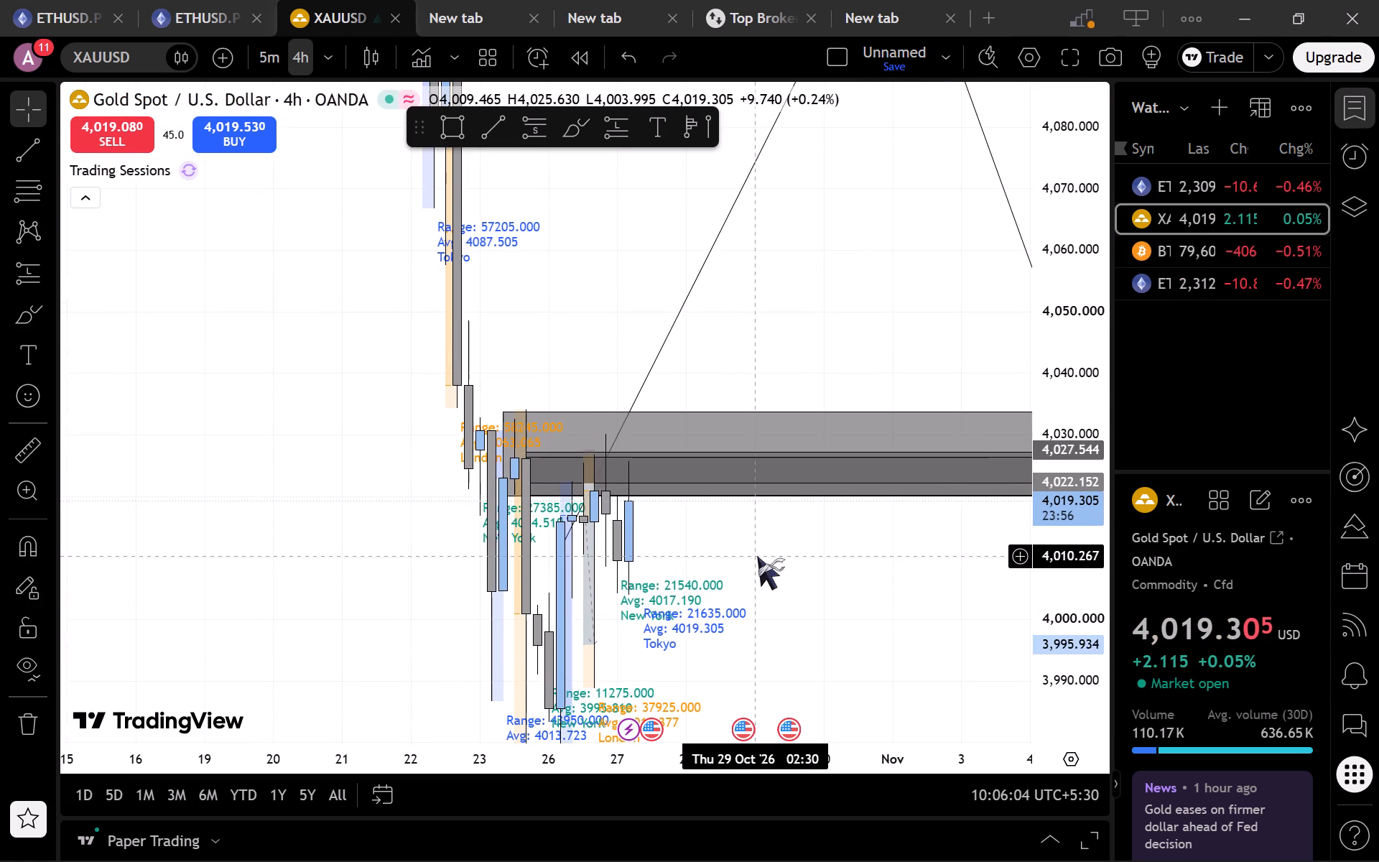
{"action": "left_click_drag", "start_coordinate": [757, 556], "coordinate": [769, 360]}
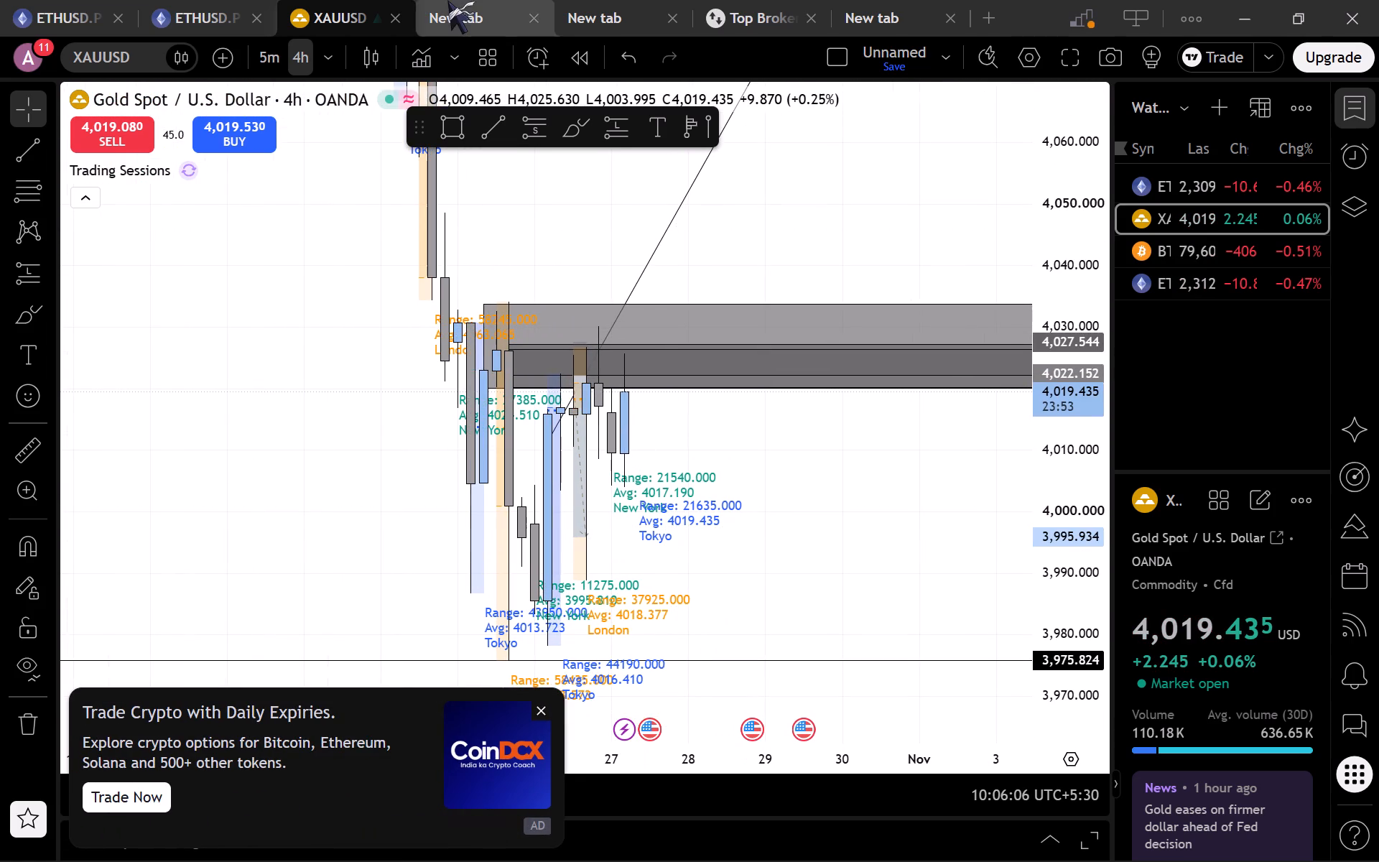
Return the XAUUSD chart to the 1-hour timeframe and dismiss the CoinDCX advertisement covering it.
{"action": "left_click", "coordinate": [322, 66]}
{"action": "scroll", "coordinate": [347, 442], "scroll_direction": "down", "scroll_amount": 3}
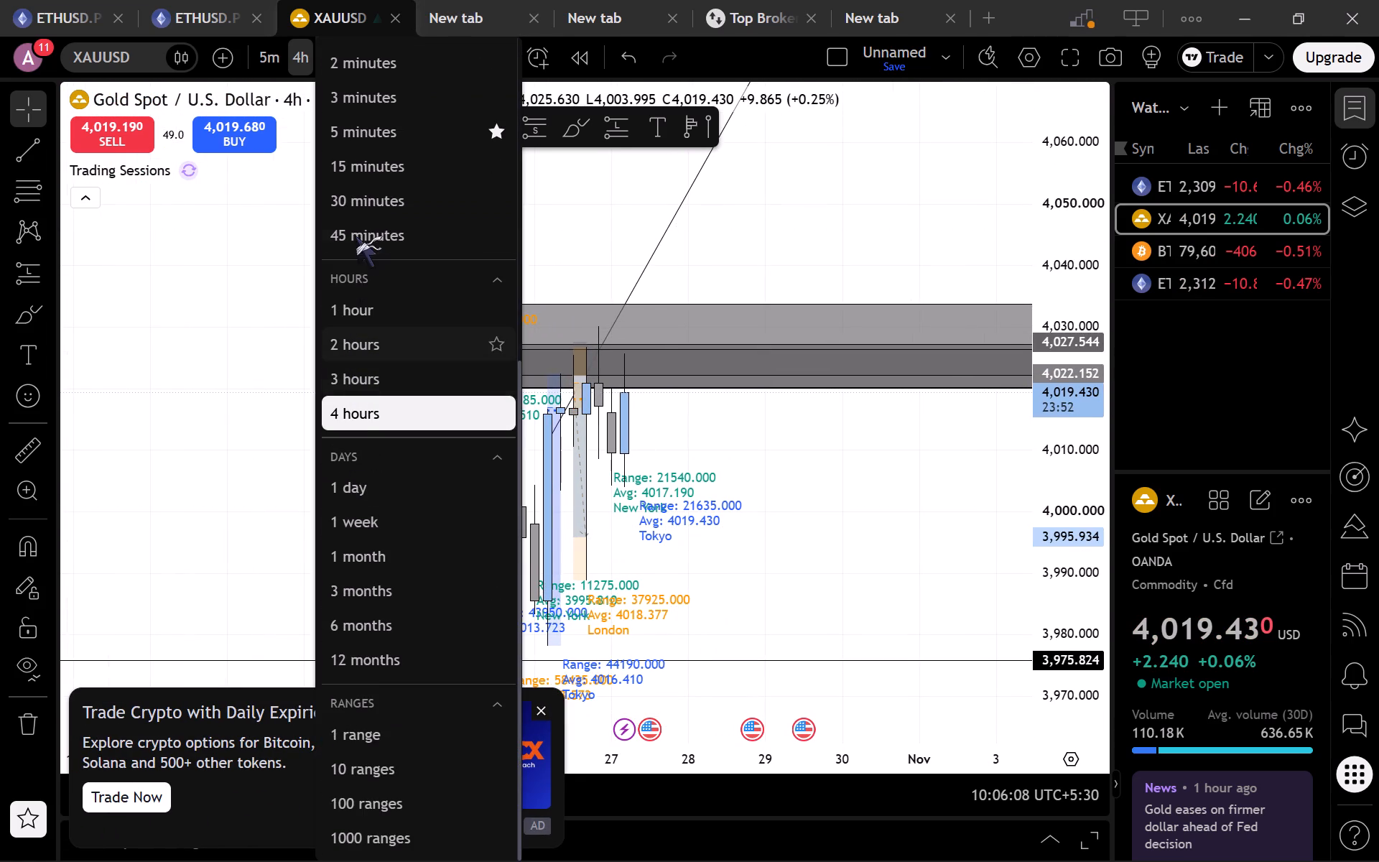
{"action": "left_click", "coordinate": [370, 319]}
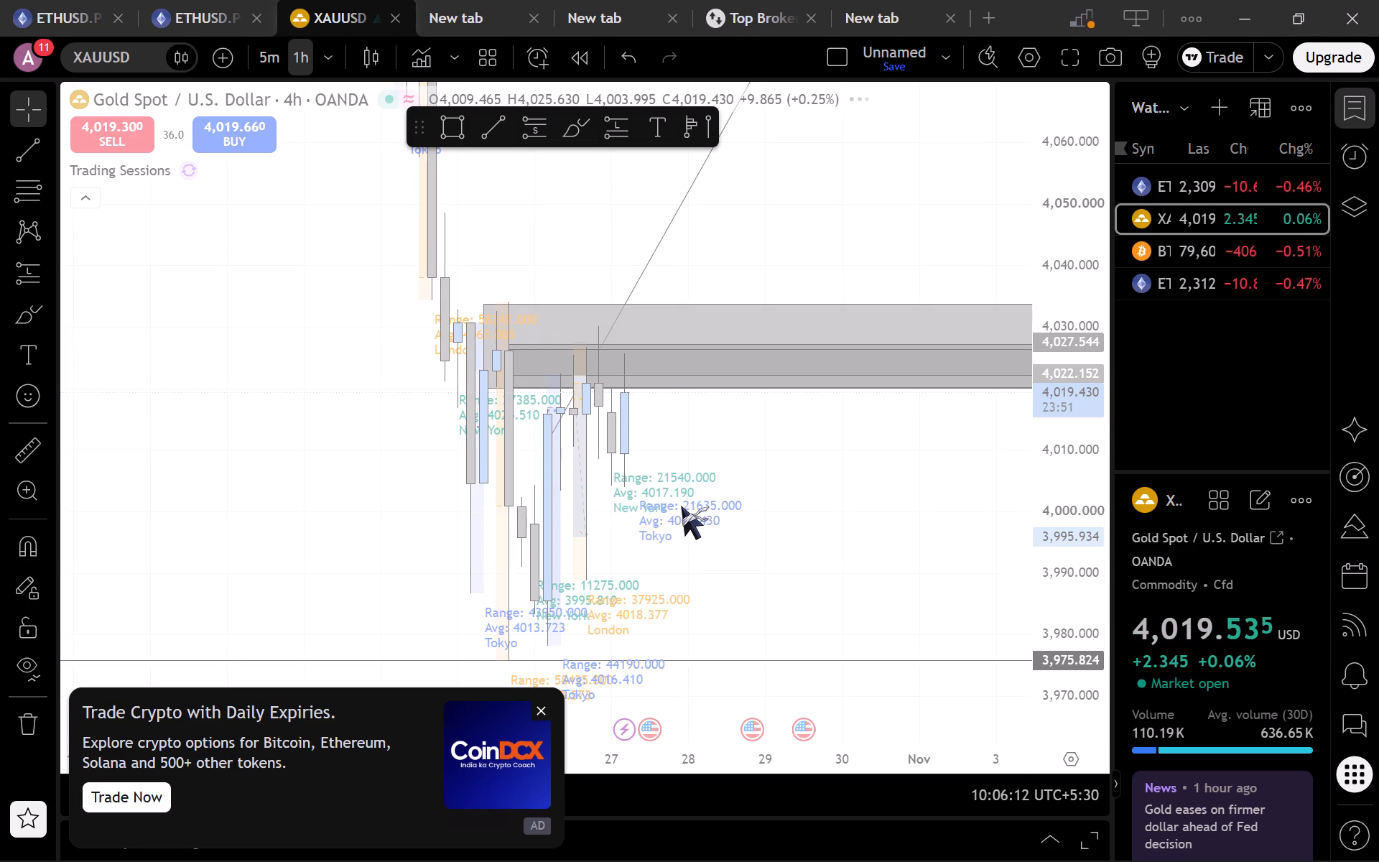
{"action": "left_click", "coordinate": [534, 712]}
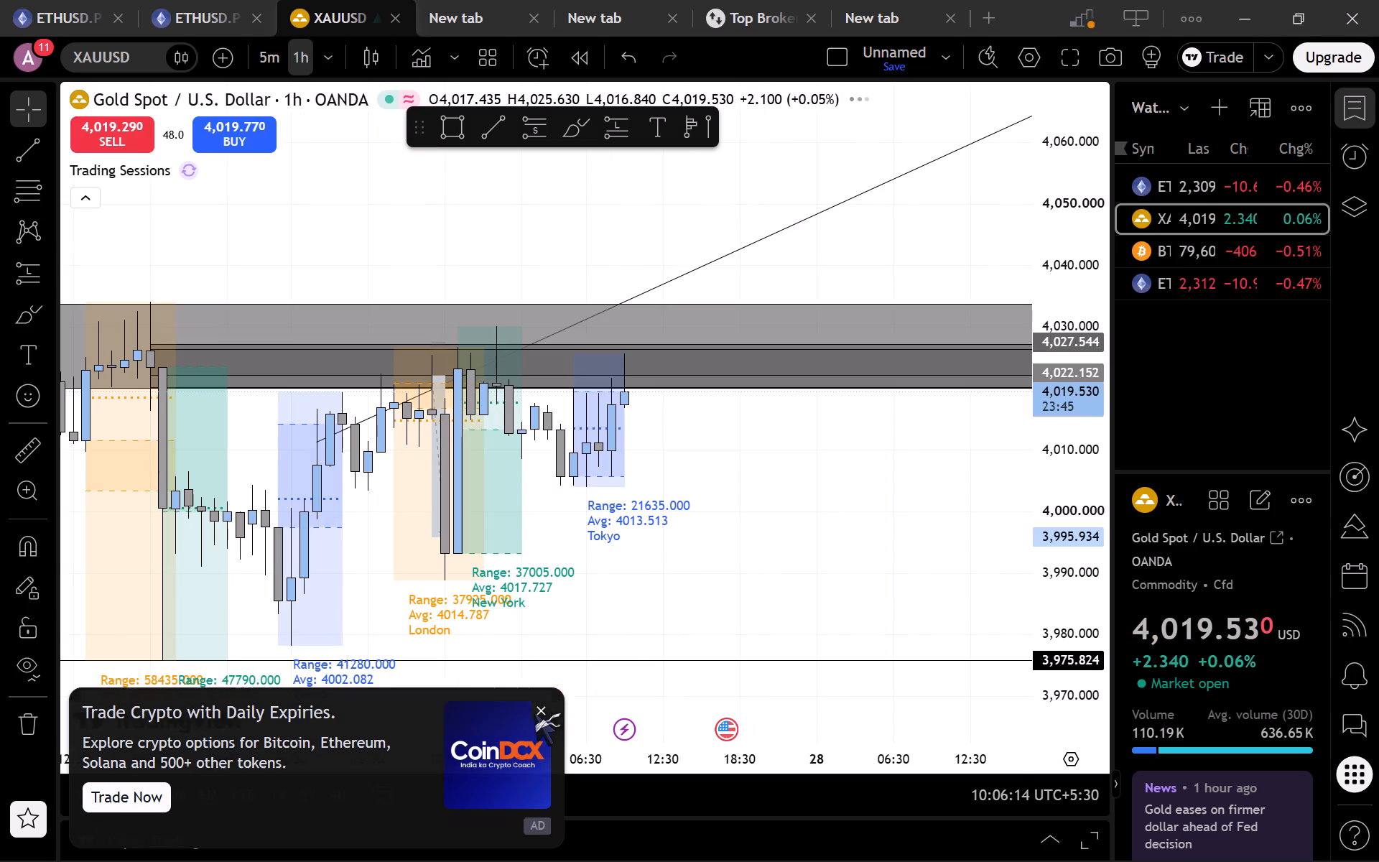
Examine the latest XAUUSD 1-hour candles and session ranges against the overlapping grey zones.
{"action": "scroll", "coordinate": [654, 588], "scroll_direction": "left", "scroll_amount": 1}
{"action": "left_click_drag", "start_coordinate": [654, 588], "coordinate": [594, 633]}
{"action": "left_click_drag", "start_coordinate": [709, 626], "coordinate": [621, 651]}
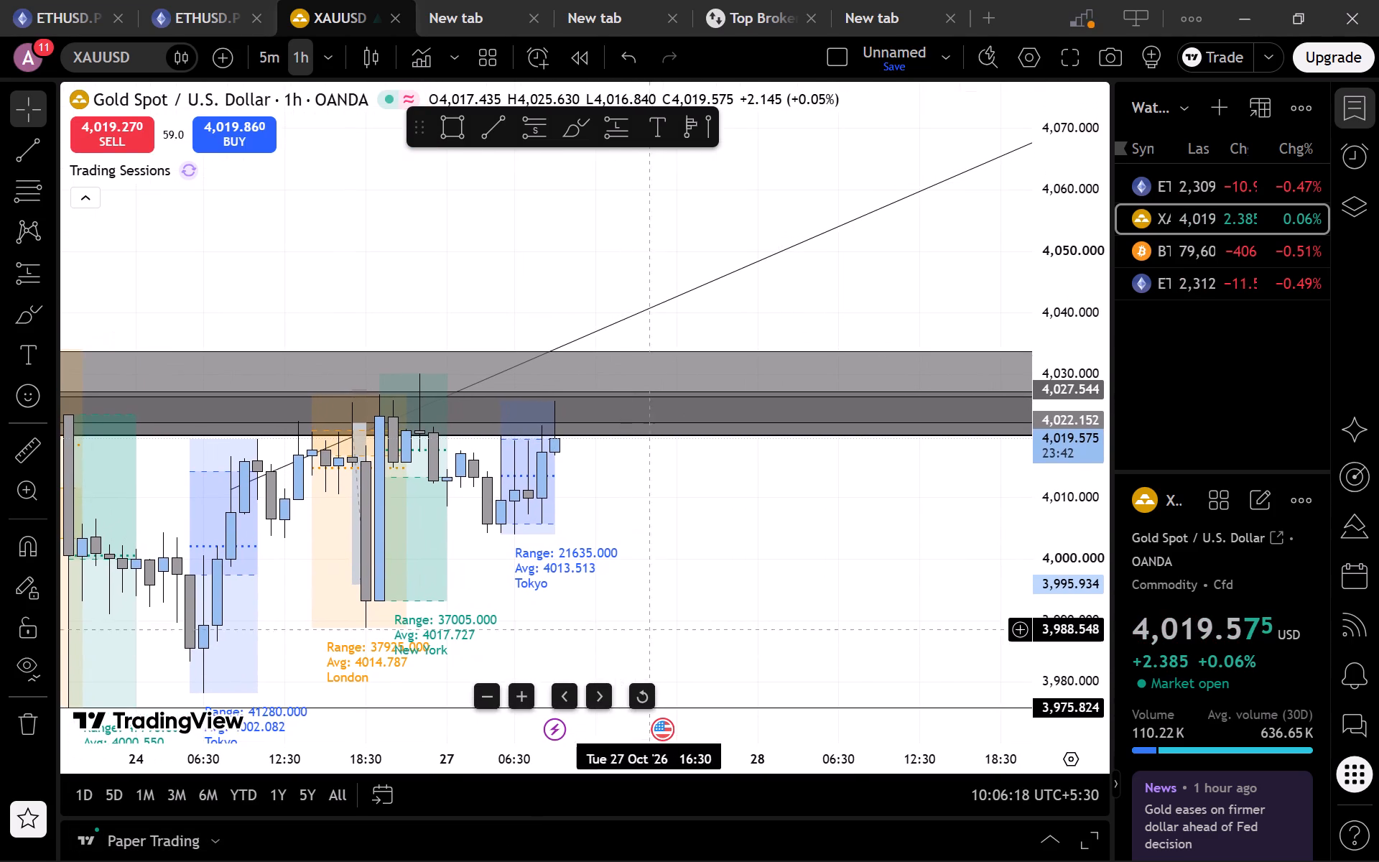
{"action": "left_click_drag", "start_coordinate": [1038, 532], "coordinate": [1016, 210]}
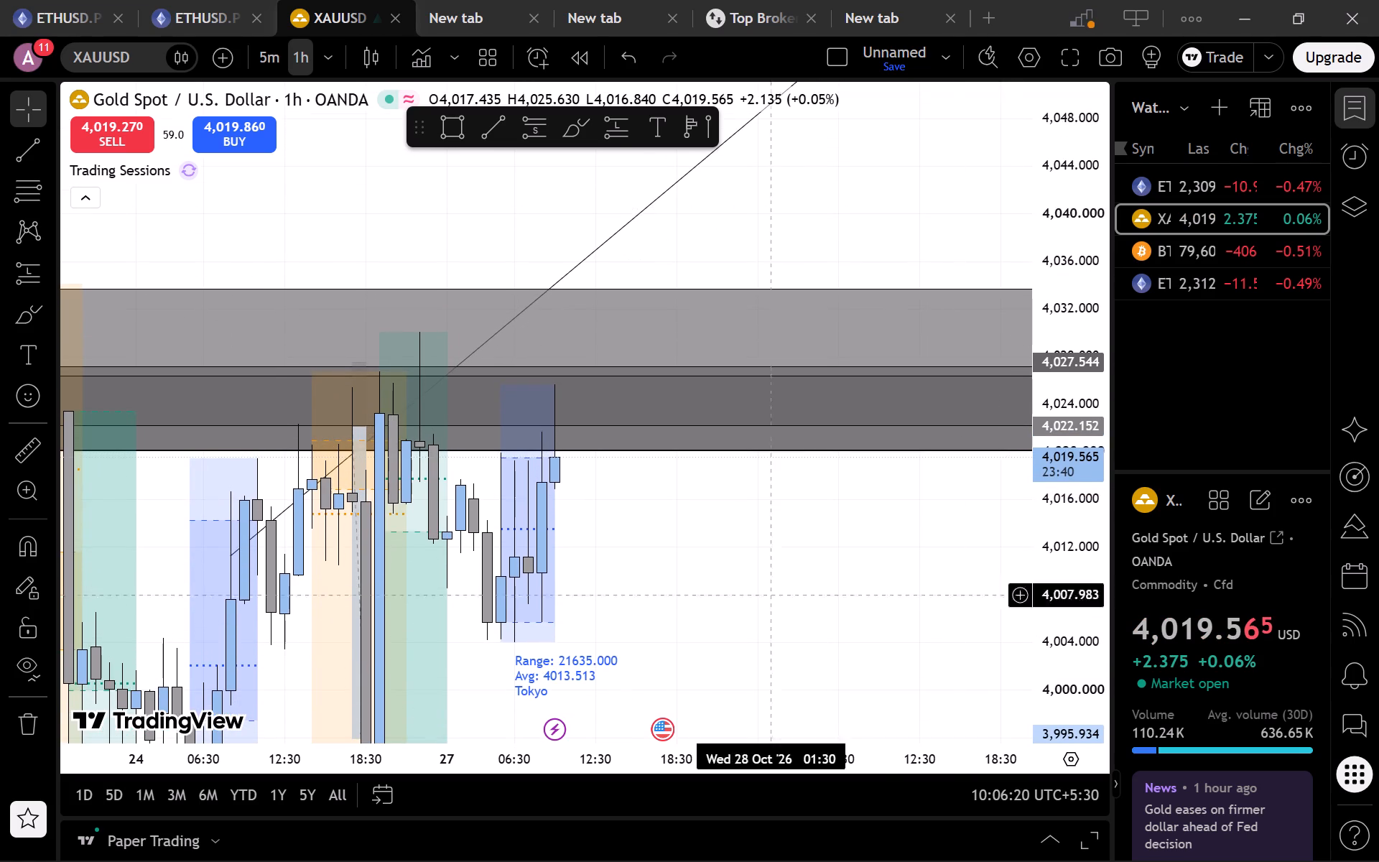
{"action": "left_click_drag", "start_coordinate": [740, 576], "coordinate": [691, 442]}
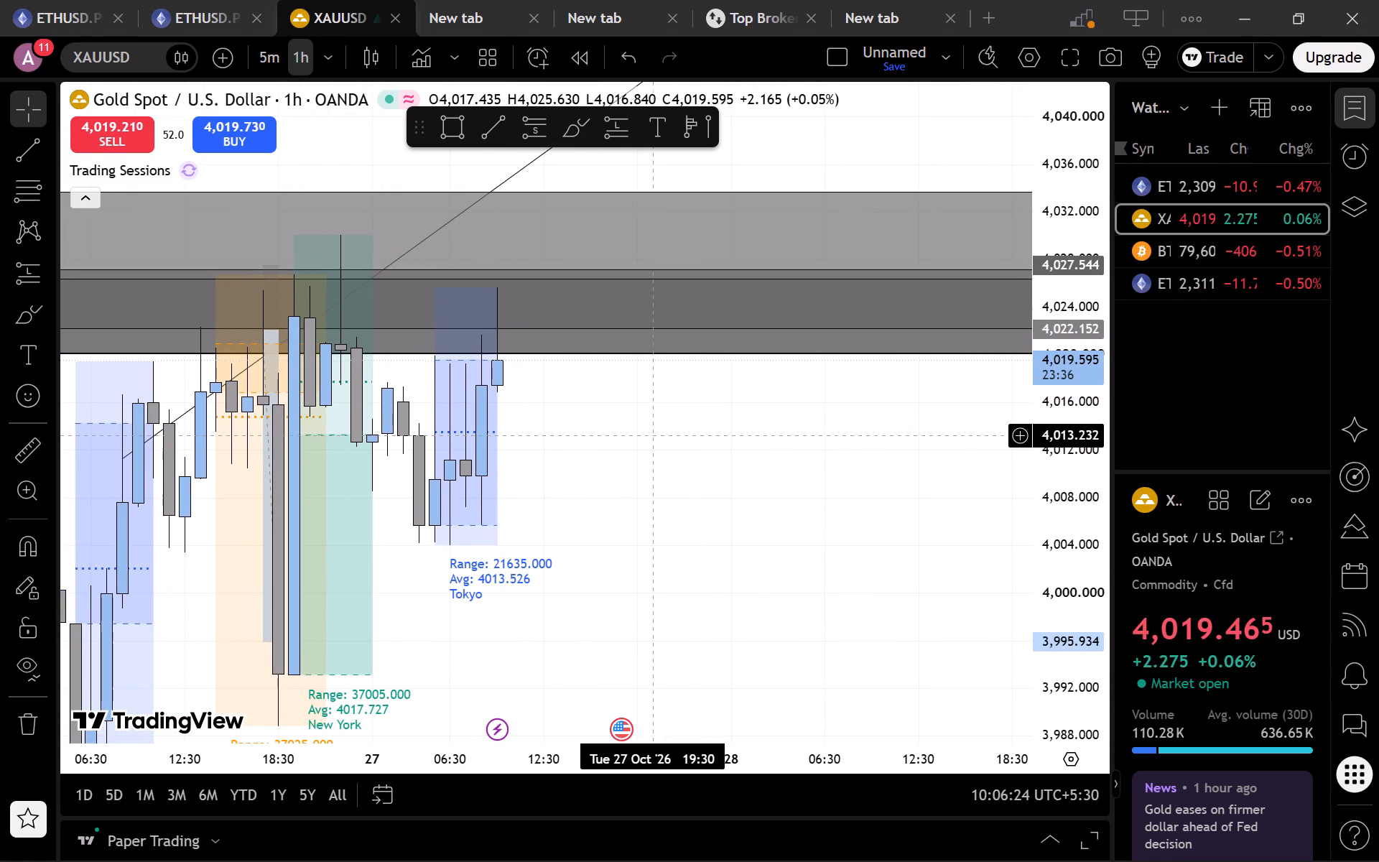
{"action": "left_click_drag", "start_coordinate": [550, 442], "coordinate": [431, 423]}
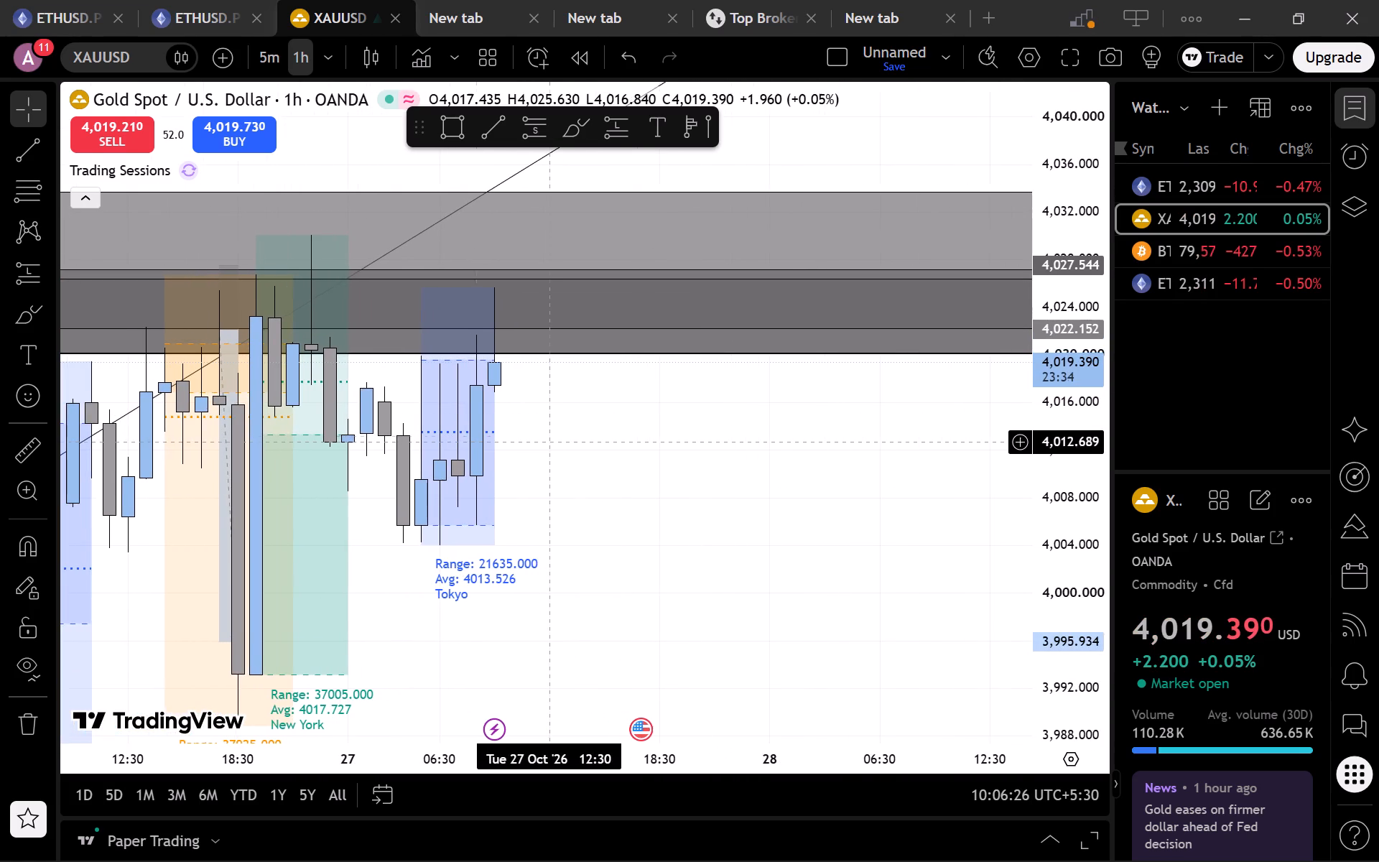
{"action": "left_click_drag", "start_coordinate": [431, 423], "coordinate": [495, 402]}
{"action": "left_click_drag", "start_coordinate": [495, 402], "coordinate": [563, 262]}
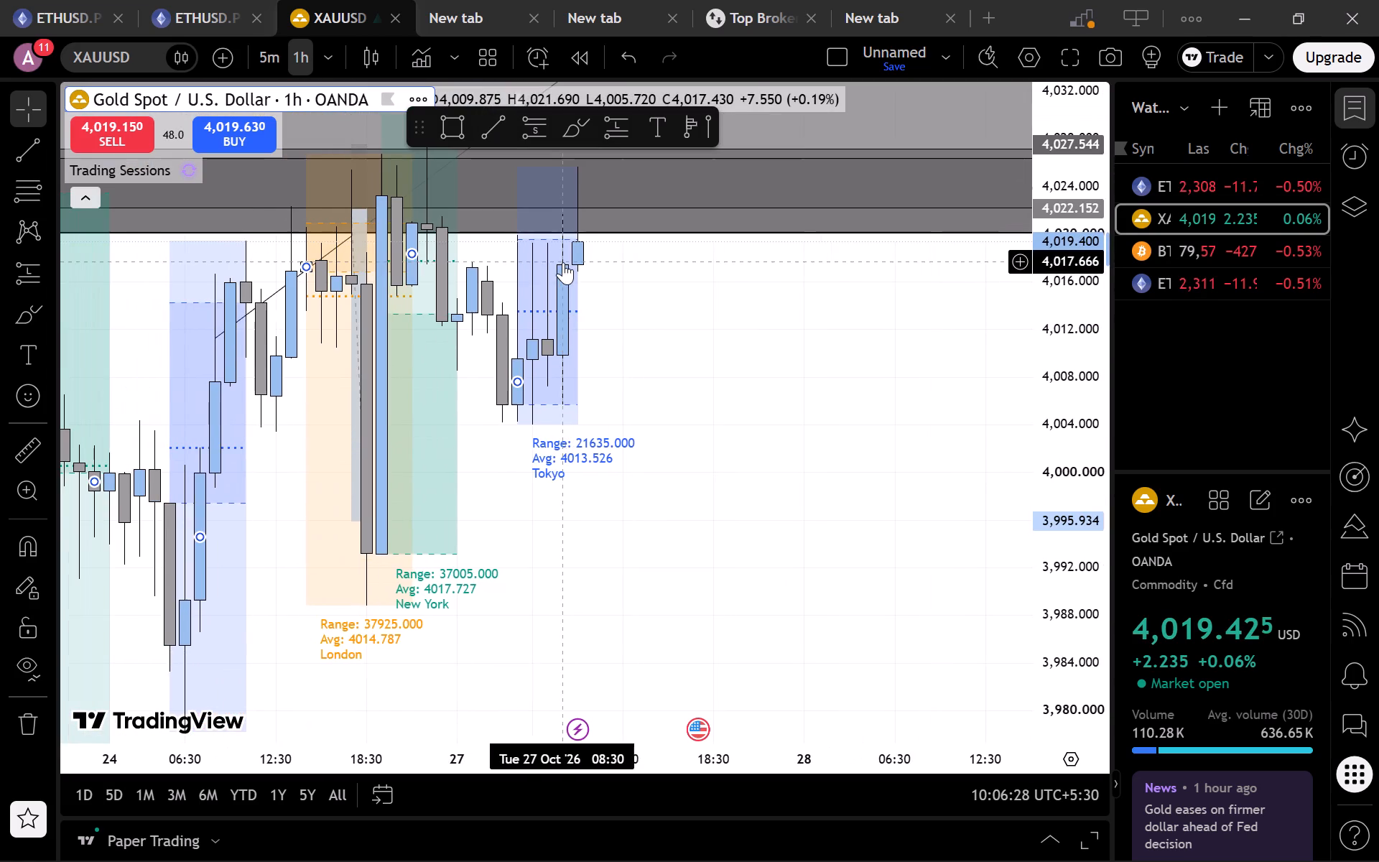
{"action": "left_click_drag", "start_coordinate": [1062, 409], "coordinate": [1083, 593]}
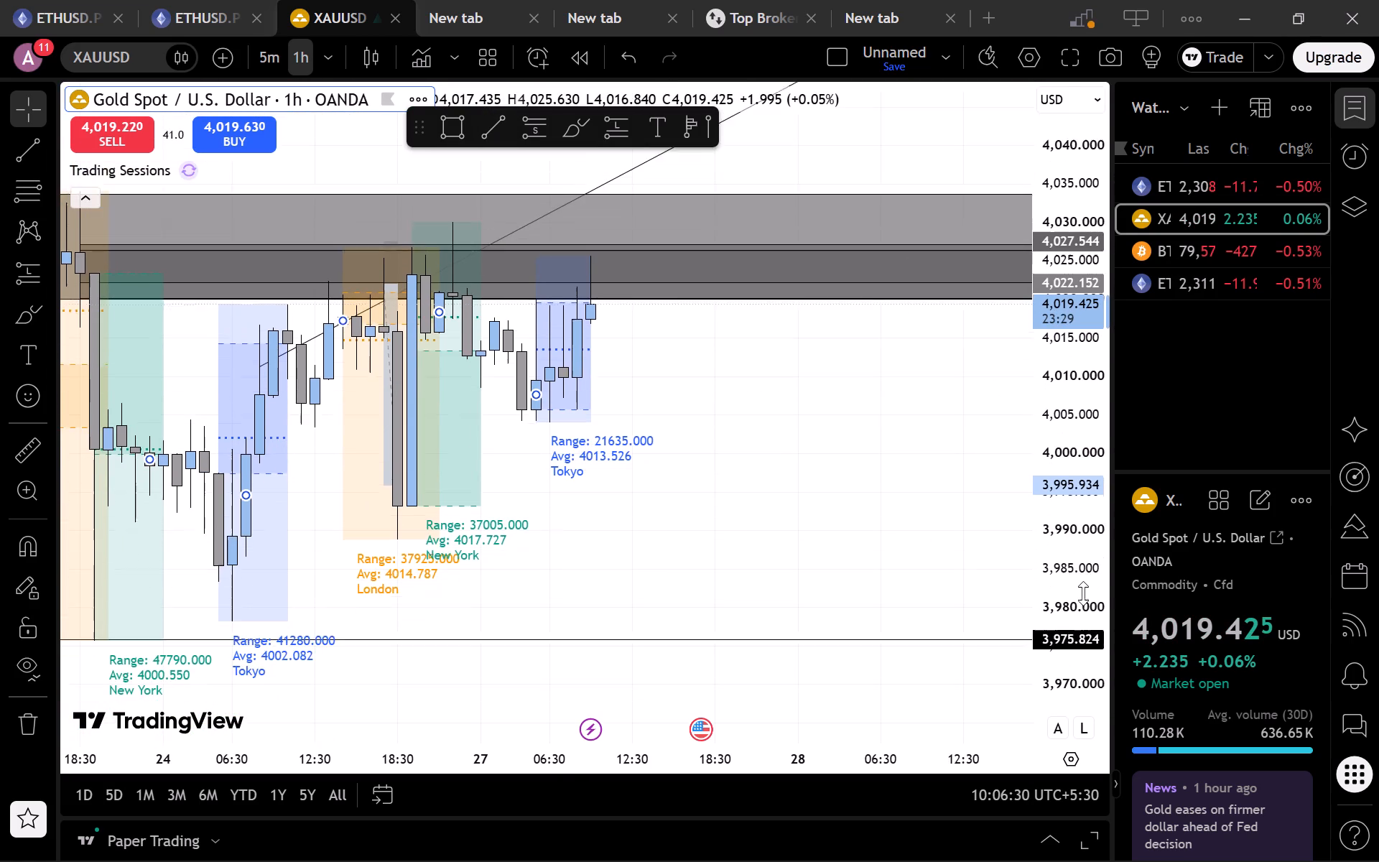
{"action": "left_click_drag", "start_coordinate": [1083, 593], "coordinate": [1085, 598]}
{"action": "left_click_drag", "start_coordinate": [753, 534], "coordinate": [661, 532]}
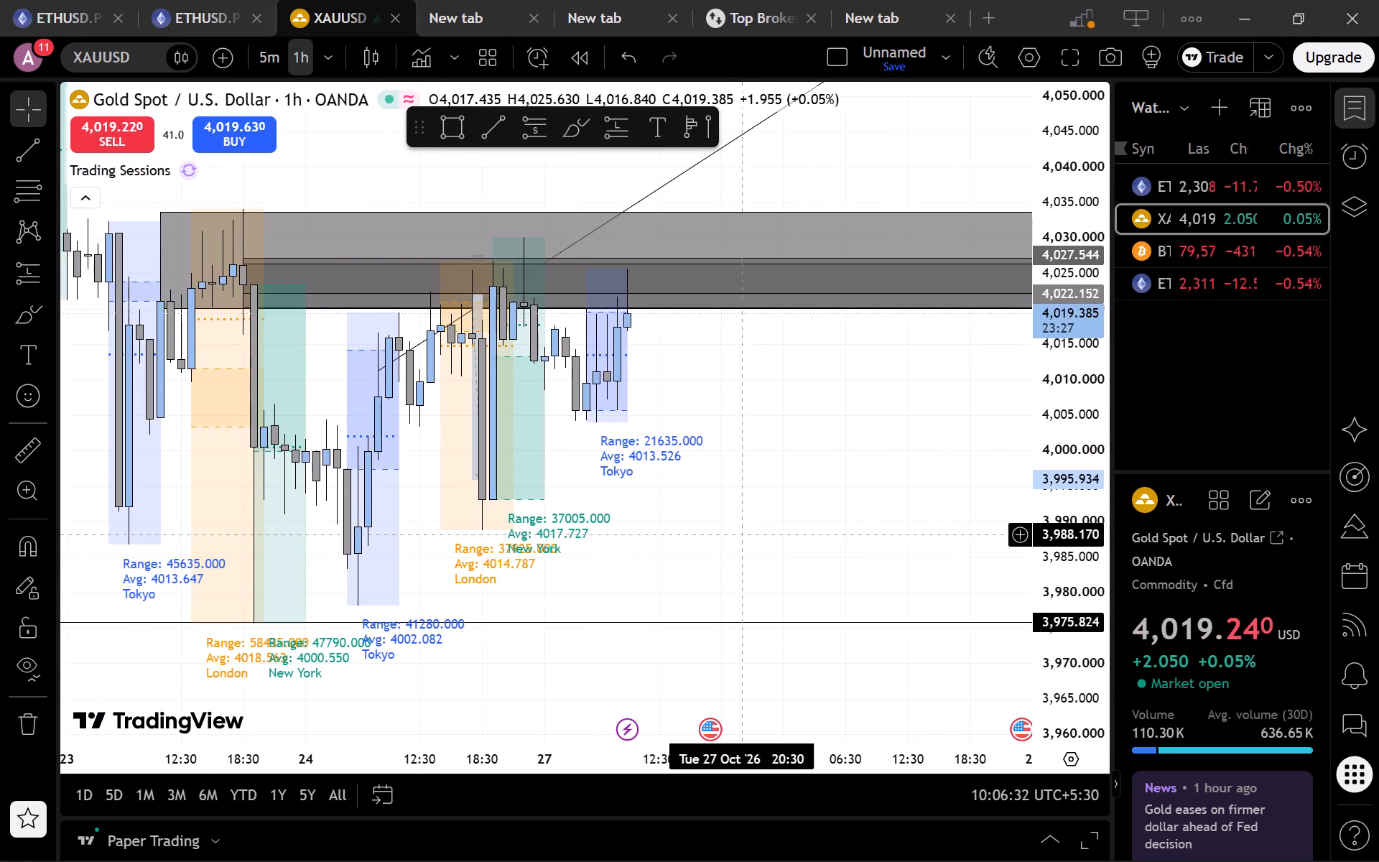
{"action": "left_click_drag", "start_coordinate": [661, 532], "coordinate": [622, 524]}
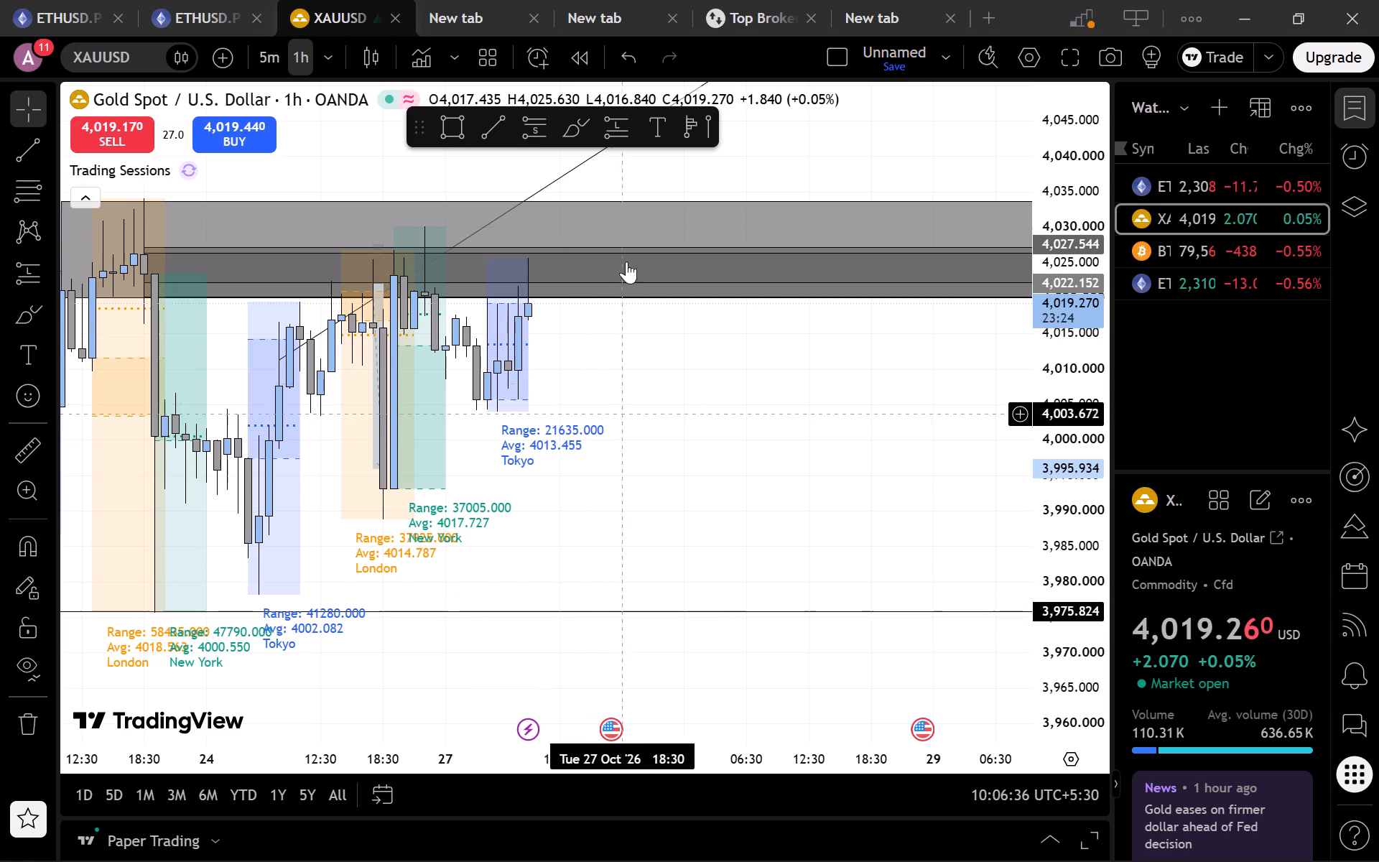
{"action": "left_click_drag", "start_coordinate": [609, 407], "coordinate": [526, 458]}
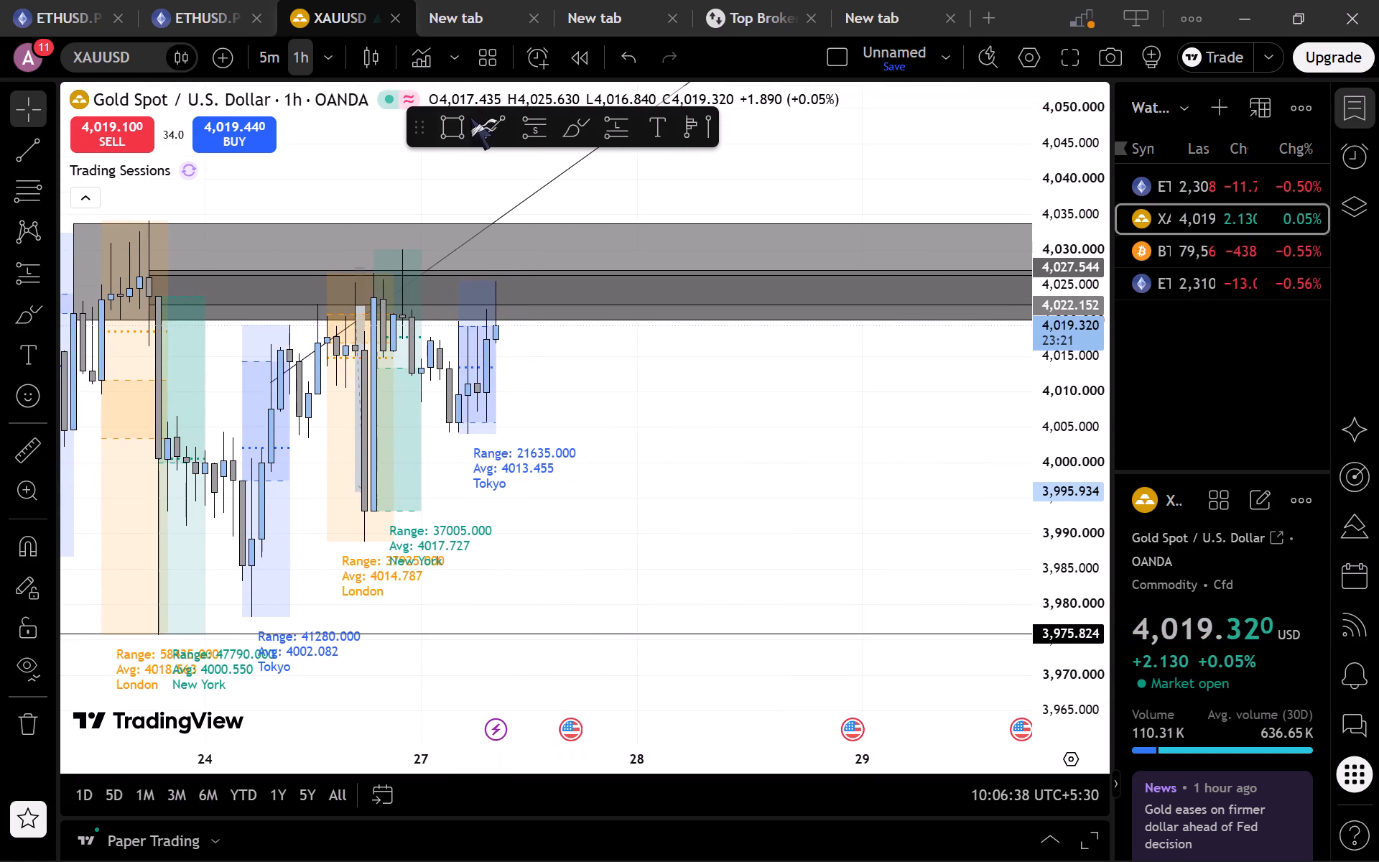
Draw a near-horizontal trend line at about 4,034.2 from the 23 October swing high, extending past the latest candles.
{"action": "left_click", "coordinate": [492, 126]}
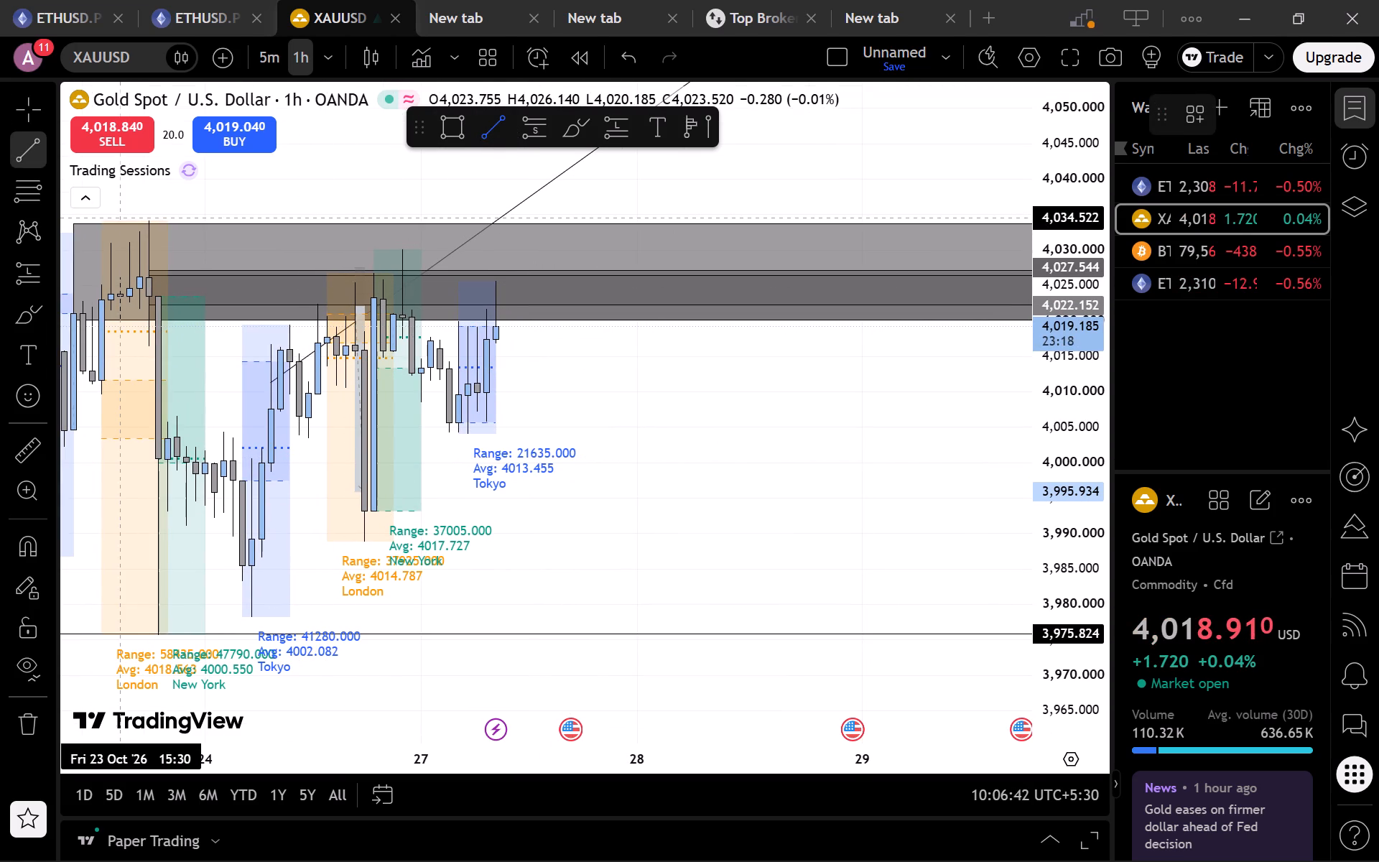
{"action": "left_click_drag", "start_coordinate": [121, 221], "coordinate": [777, 201]}
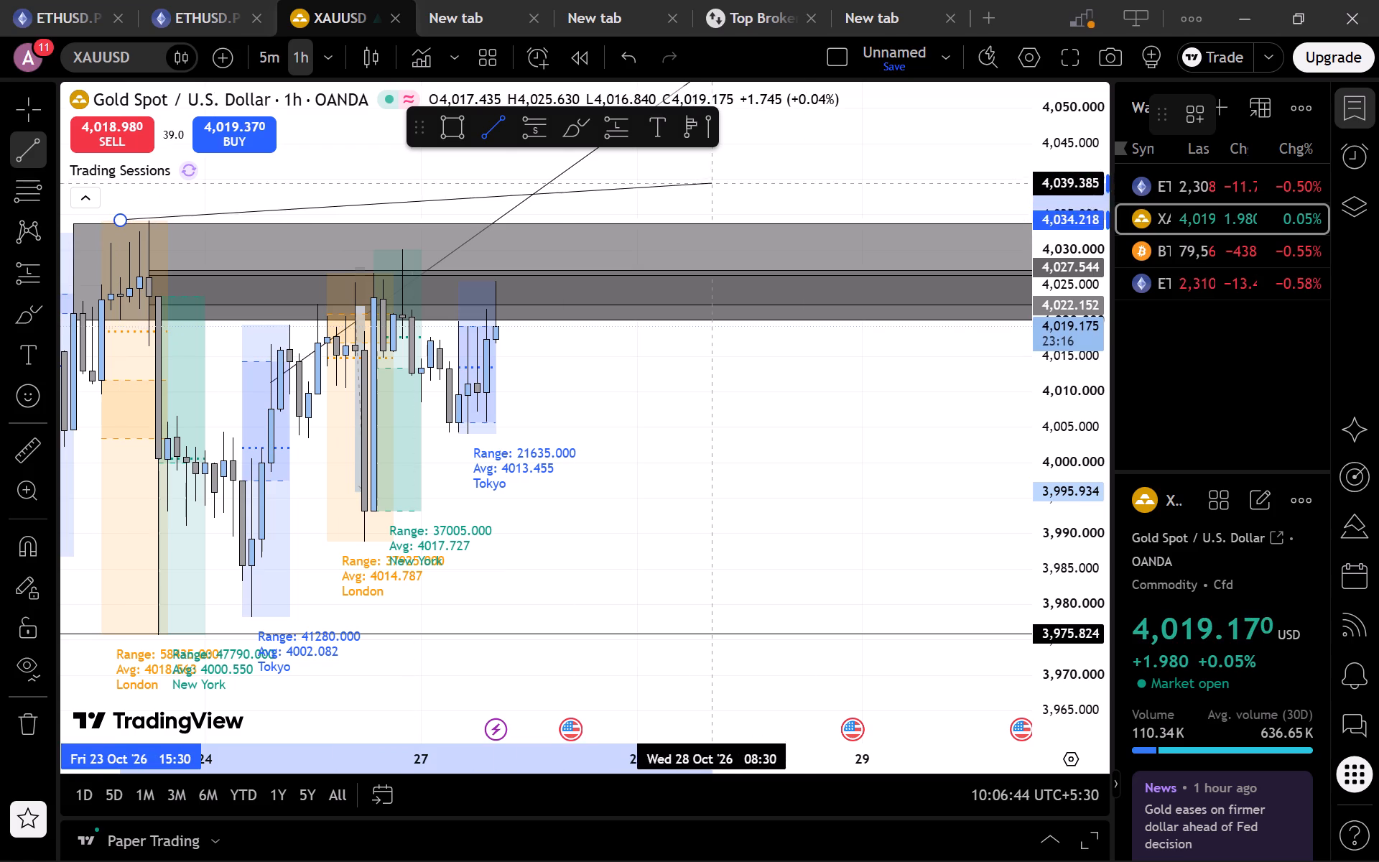
{"action": "left_click_drag", "start_coordinate": [777, 201], "coordinate": [924, 219]}
{"action": "left_click", "coordinate": [924, 219]}
Delete the three overlapping grey rectangle zones below the new trend line.
{"action": "left_click", "coordinate": [838, 306]}
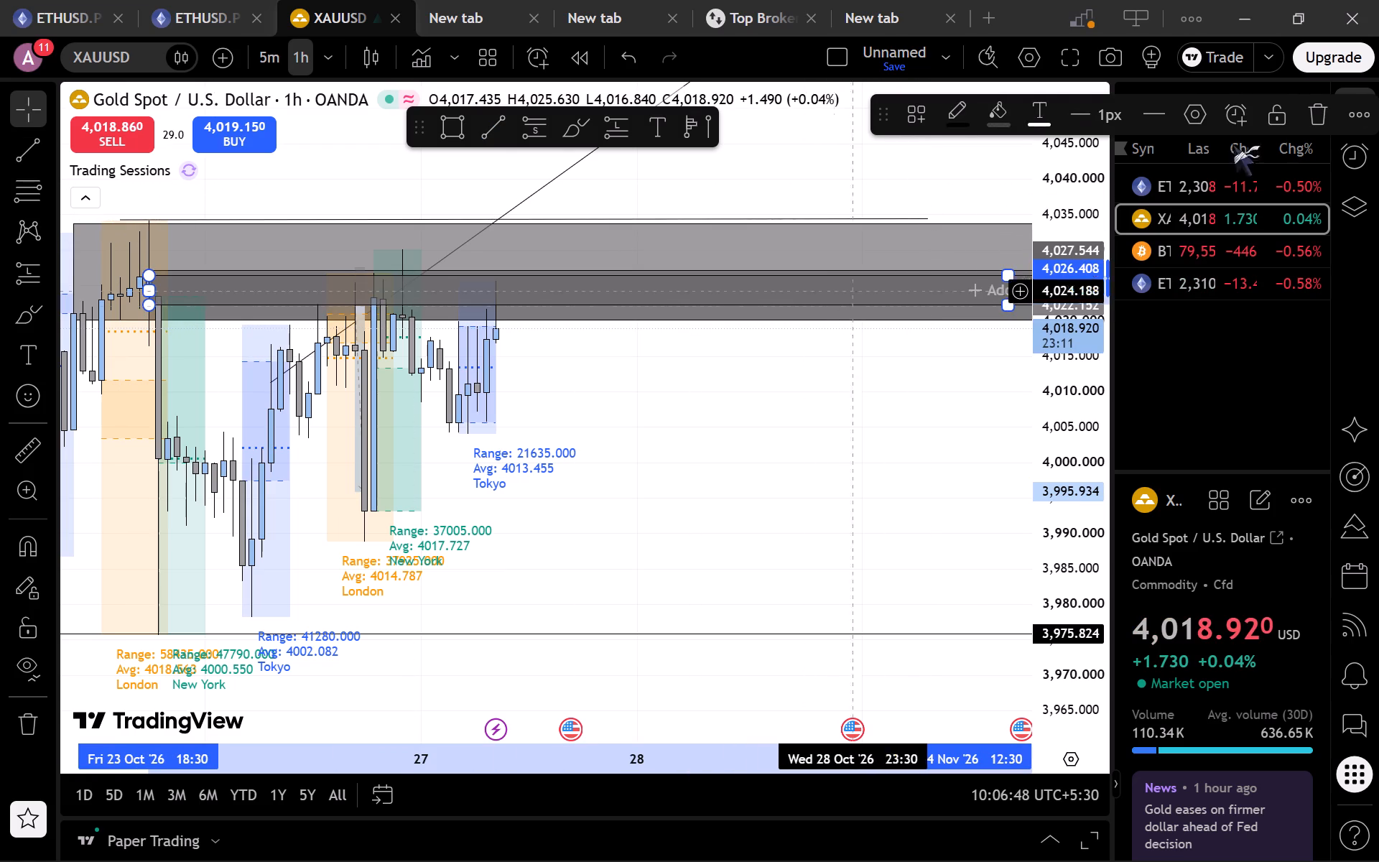
{"action": "left_click", "coordinate": [1317, 113]}
{"action": "left_click", "coordinate": [943, 321]}
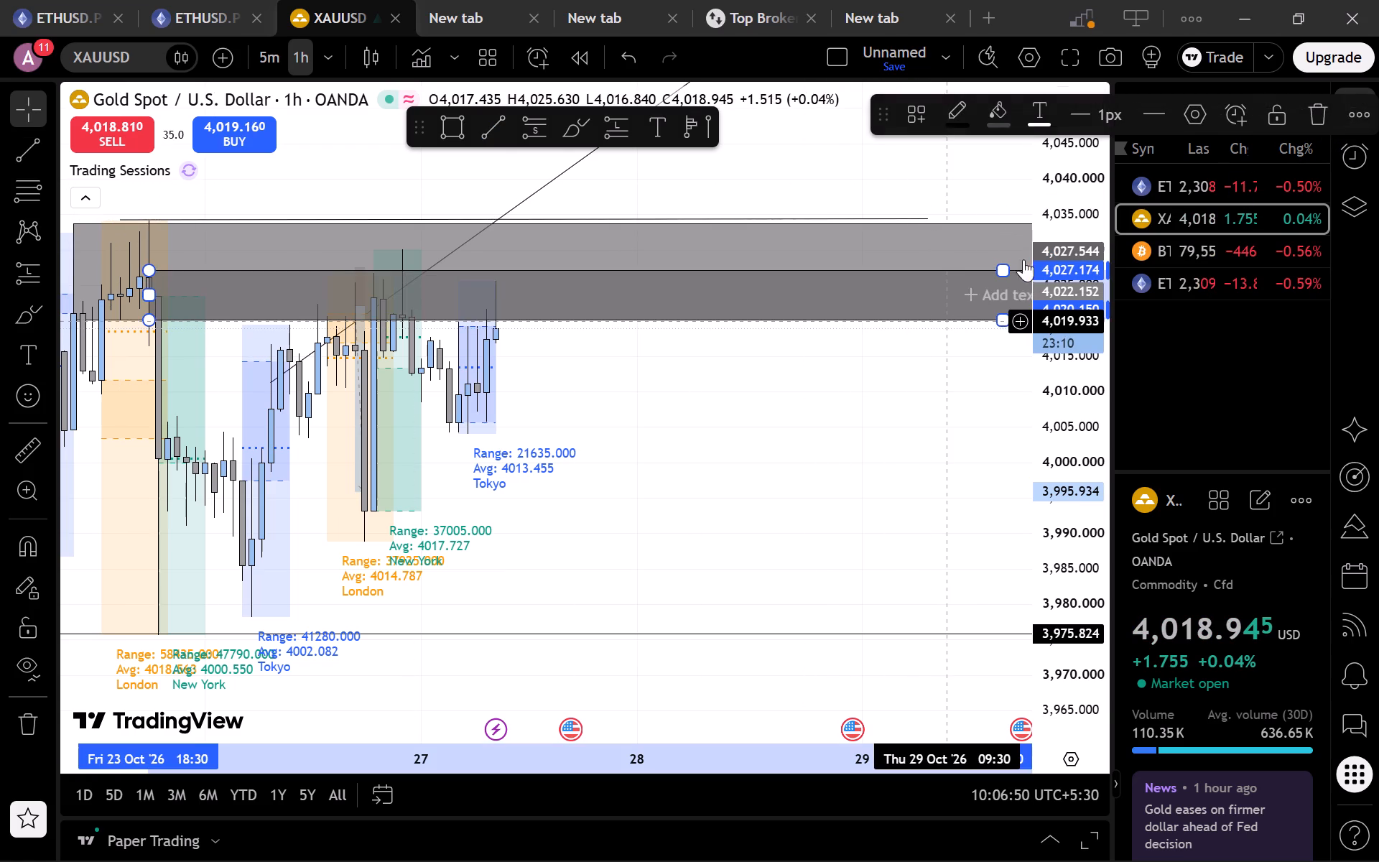
{"action": "left_click", "coordinate": [1327, 108]}
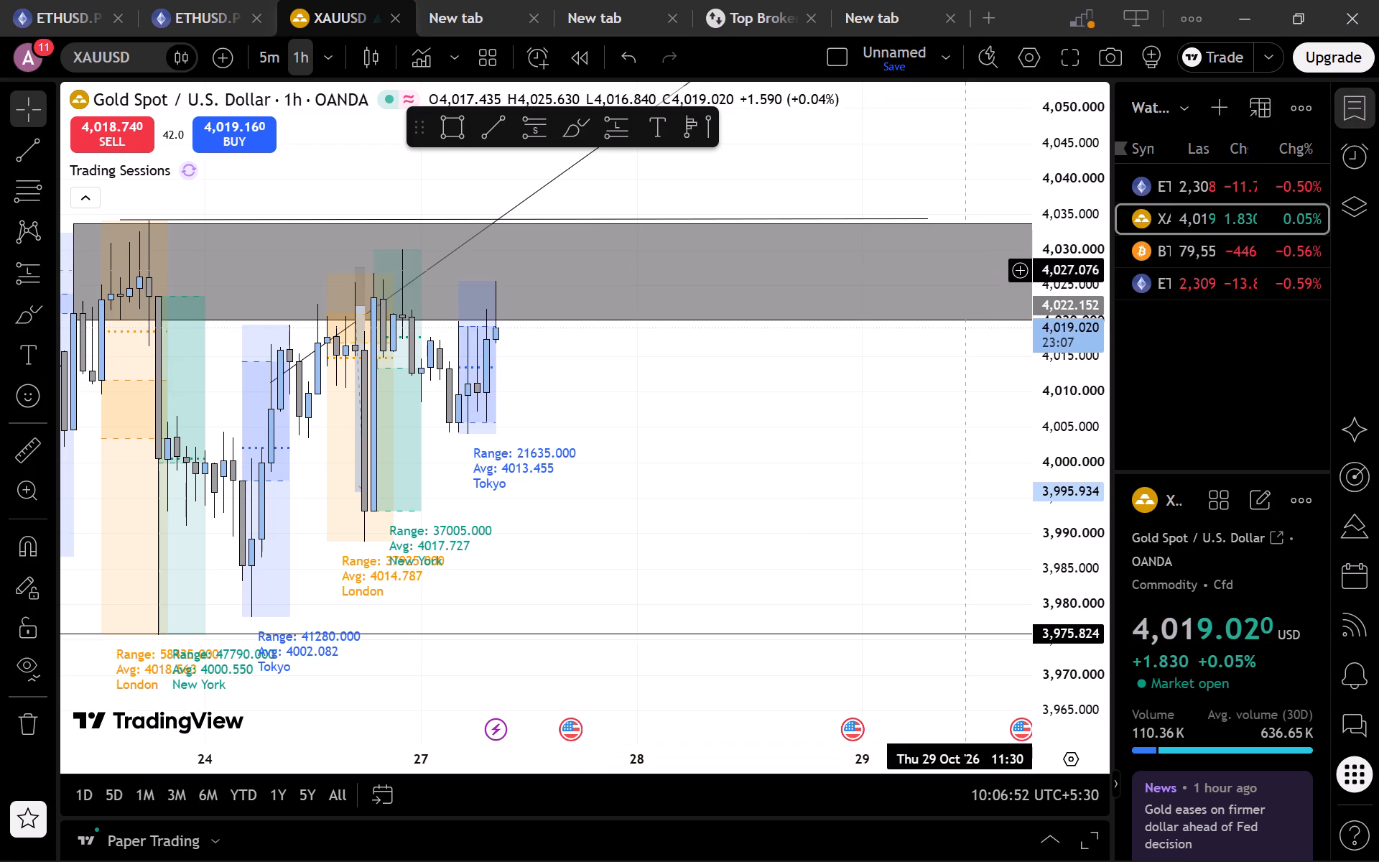
{"action": "left_click", "coordinate": [974, 318]}
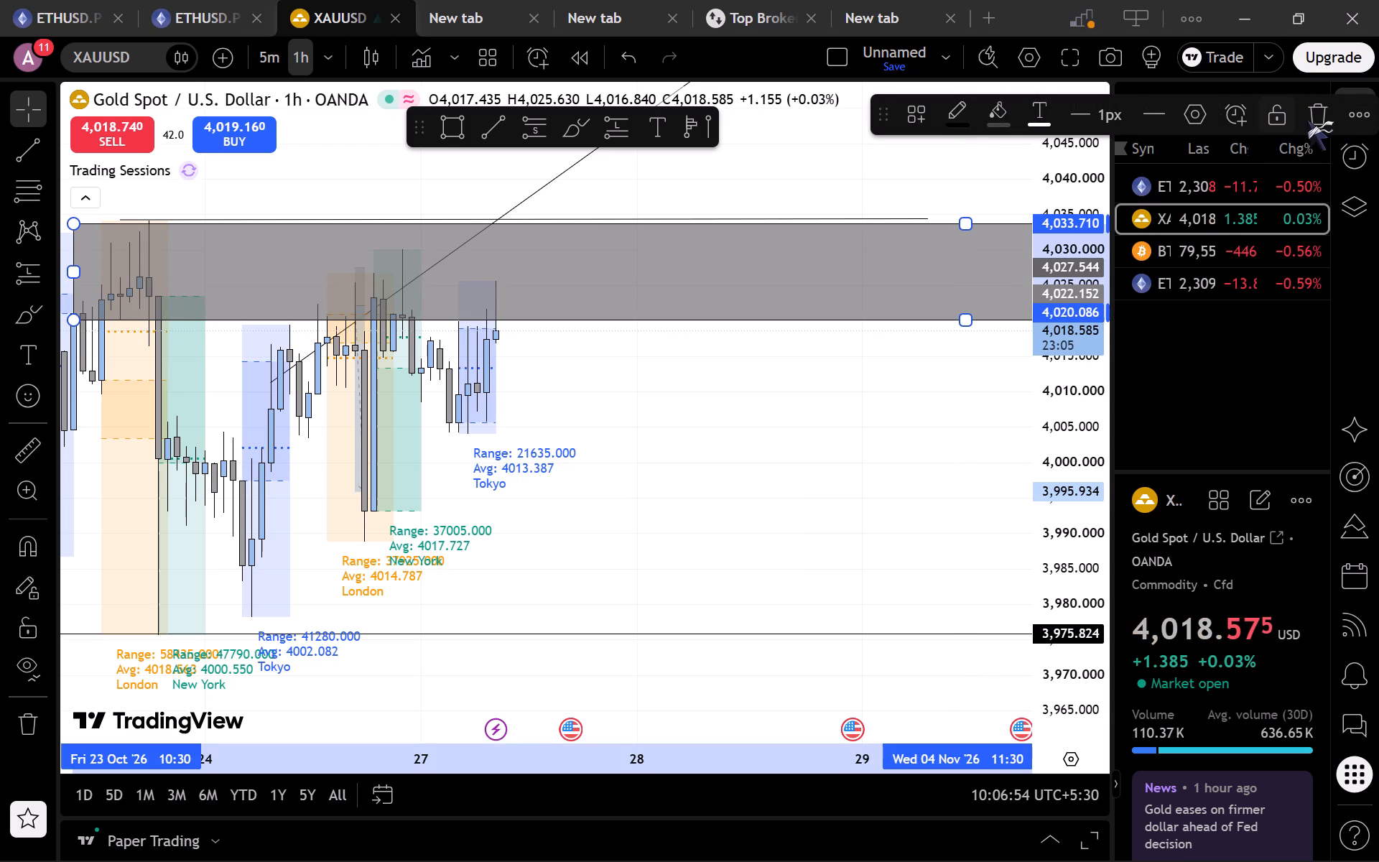
{"action": "left_click", "coordinate": [1311, 119]}
Extend the future end of the high-level trend line to Tue 03 Nov 00:30, levelled at 4,034.218.
{"action": "left_click_drag", "start_coordinate": [761, 356], "coordinate": [450, 514]}
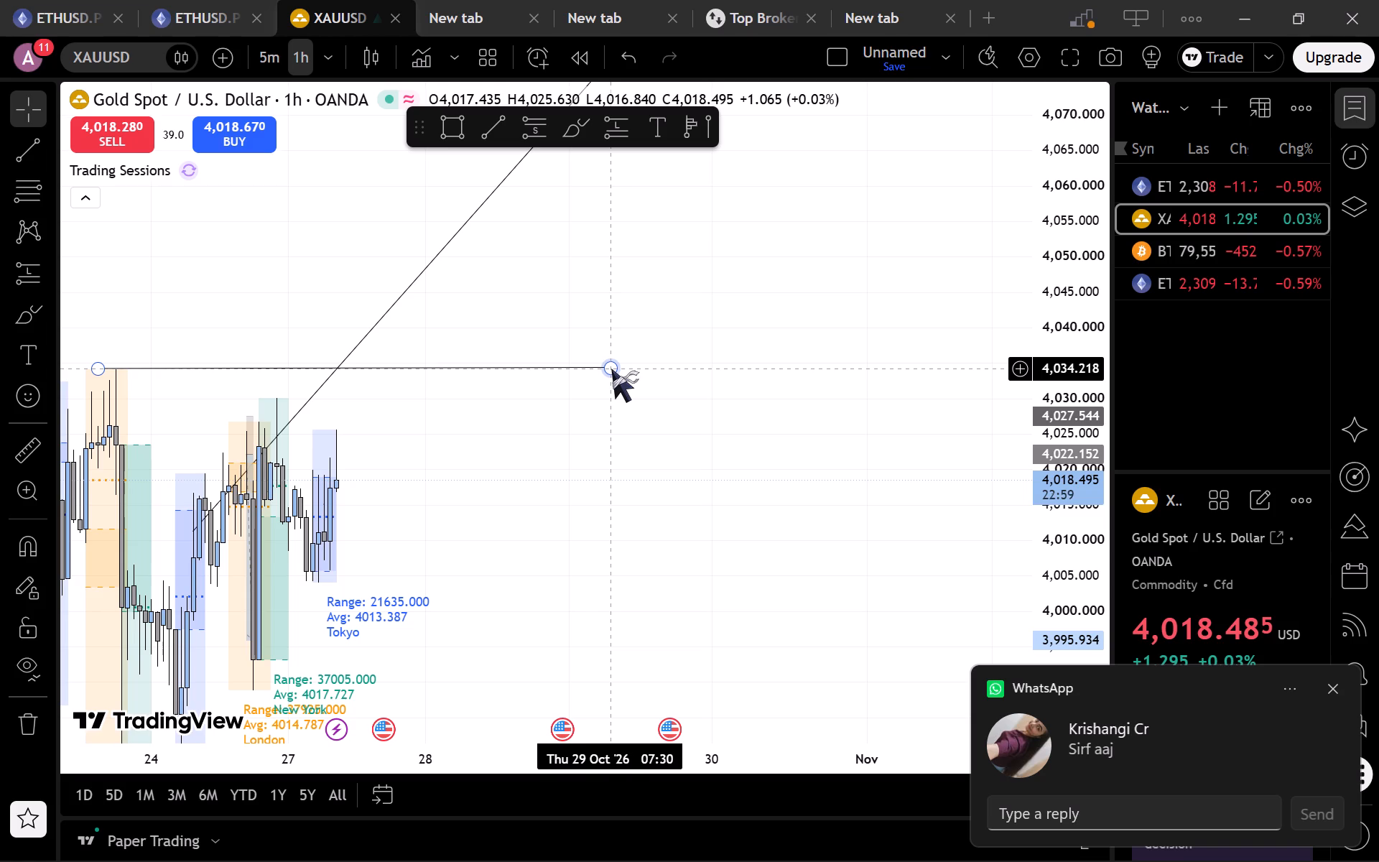
{"action": "left_click_drag", "start_coordinate": [611, 369], "coordinate": [994, 372]}
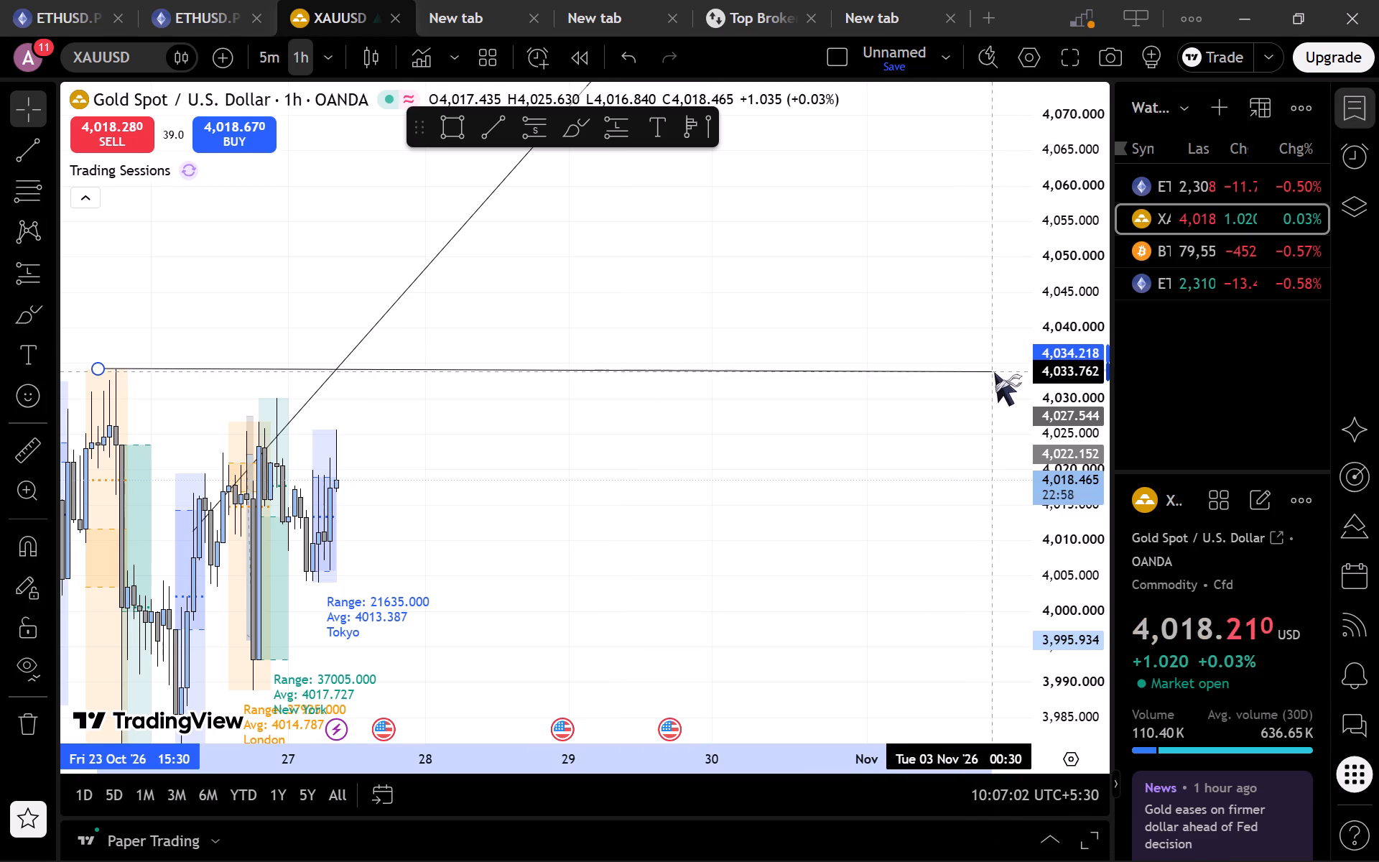
{"action": "left_click_drag", "start_coordinate": [994, 372], "coordinate": [994, 369]}
{"action": "left_click", "coordinate": [994, 369]}
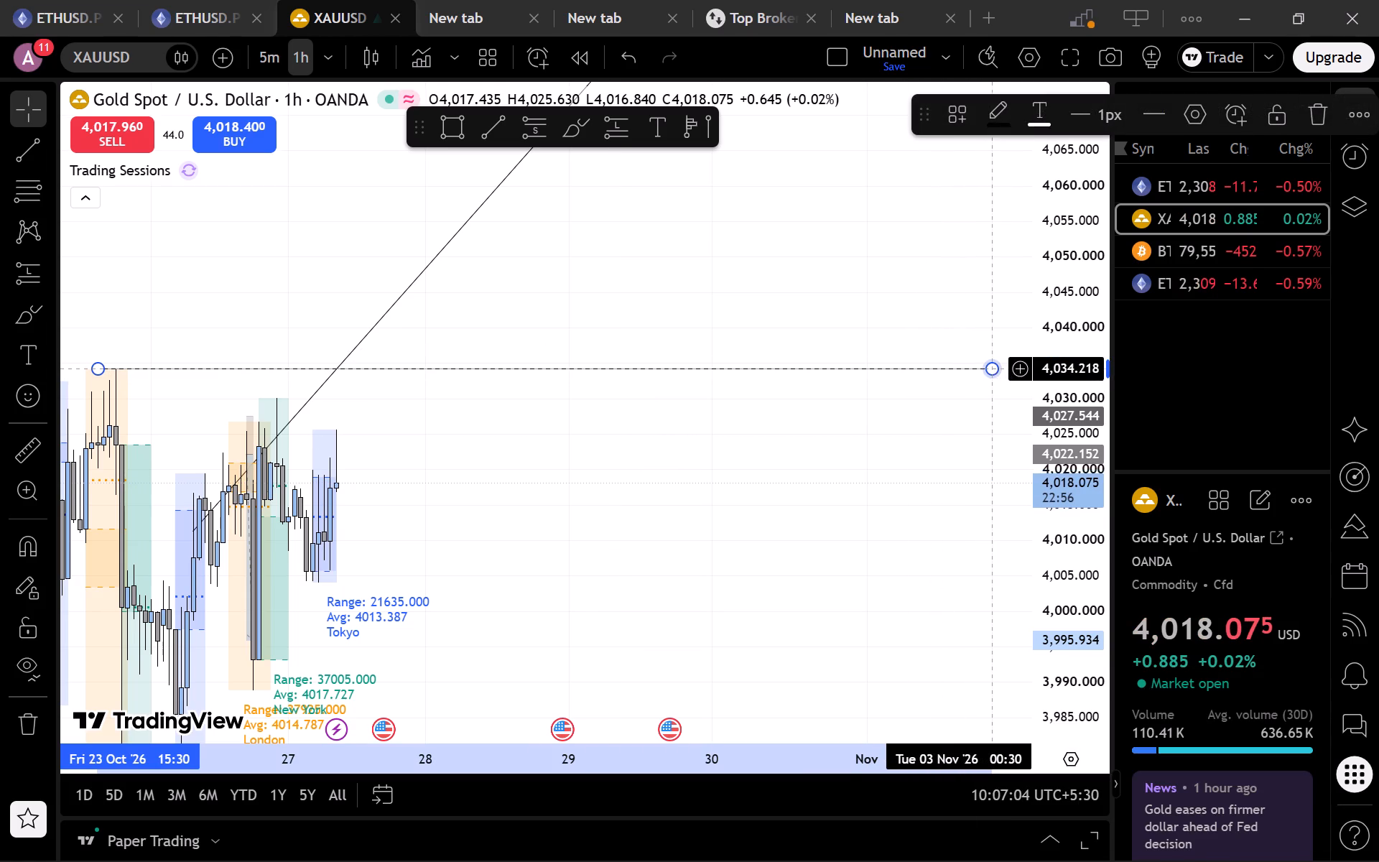
{"action": "left_click", "coordinate": [889, 454]}
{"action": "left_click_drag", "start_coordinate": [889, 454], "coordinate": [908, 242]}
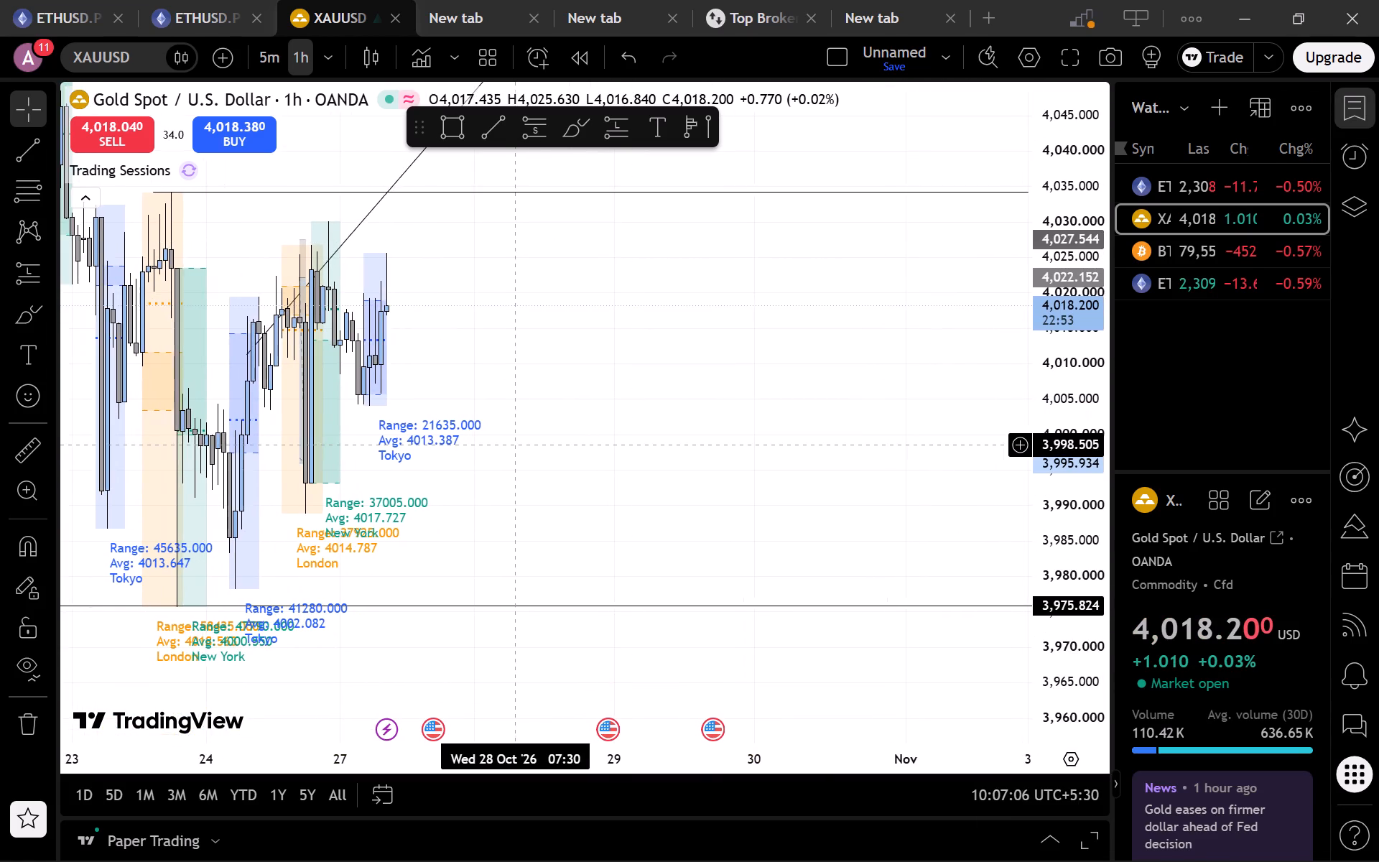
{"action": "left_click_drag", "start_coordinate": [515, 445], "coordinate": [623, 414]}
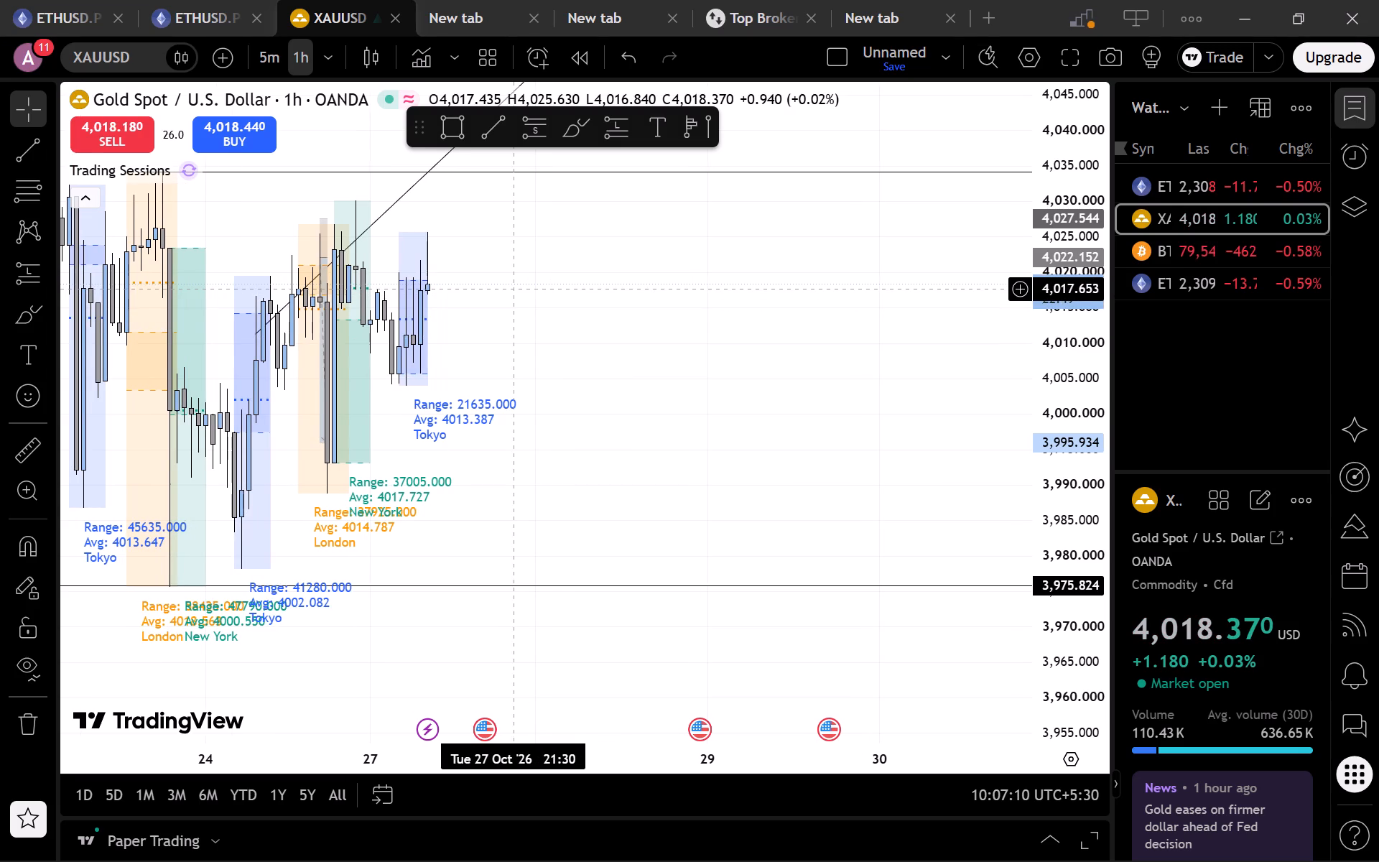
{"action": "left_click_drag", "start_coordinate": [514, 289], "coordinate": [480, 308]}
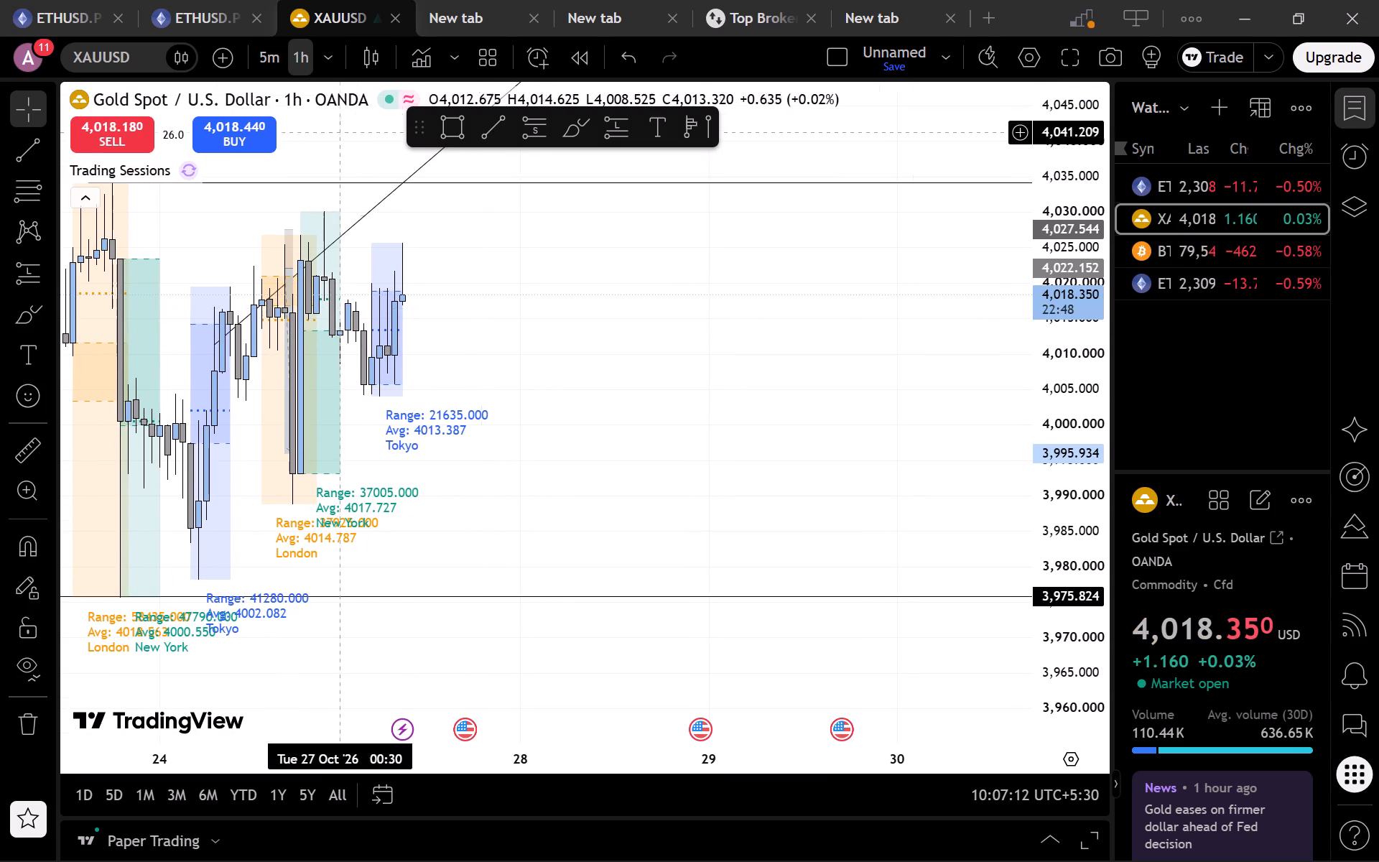
Switch the XAUUSD chart to the 15-minute timeframe and examine the recent trading sessions down to the 3,975.824 line.
{"action": "left_click", "coordinate": [320, 52]}
{"action": "scroll", "coordinate": [338, 237], "scroll_direction": "down", "scroll_amount": 3}
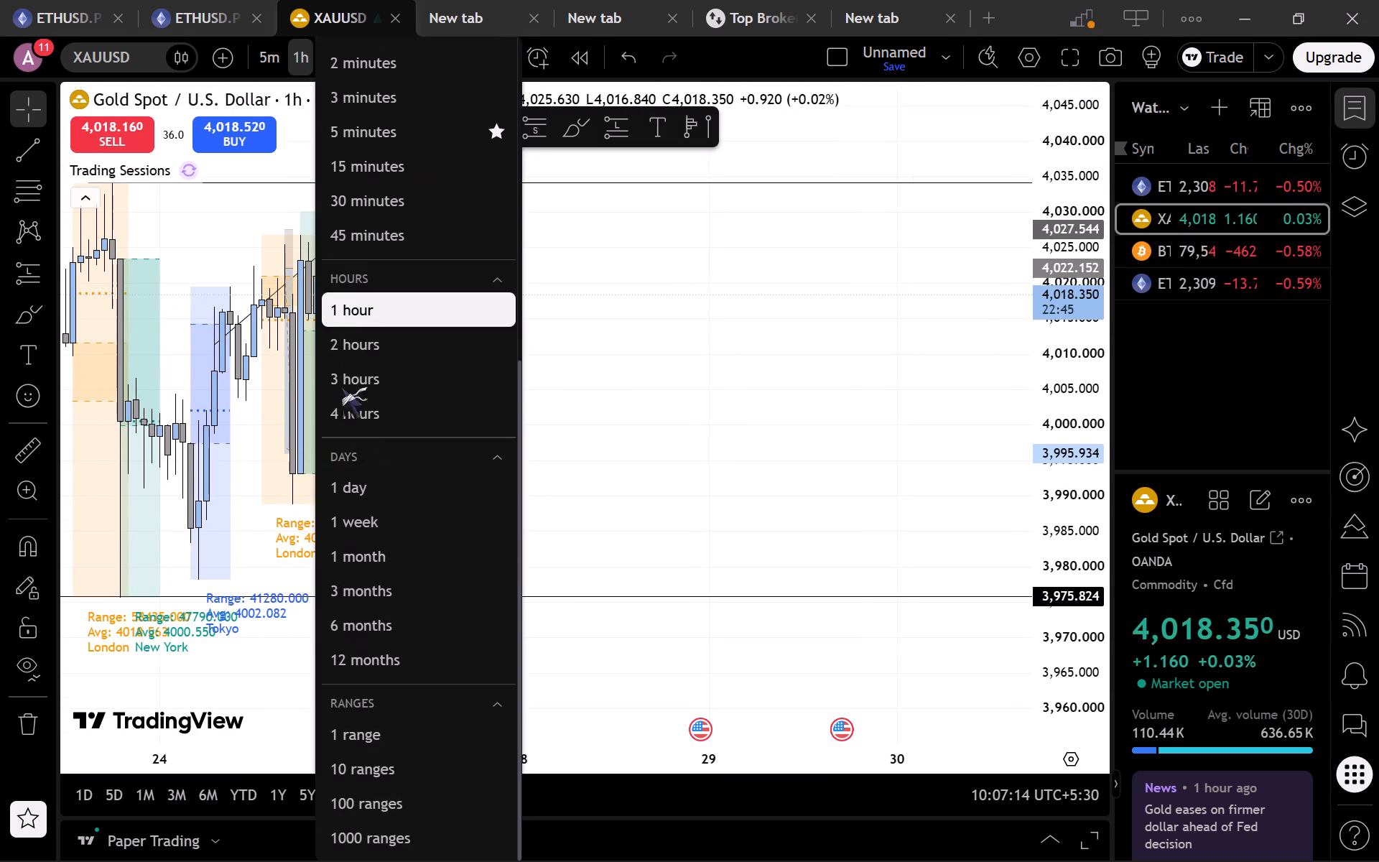
{"action": "left_click", "coordinate": [363, 162]}
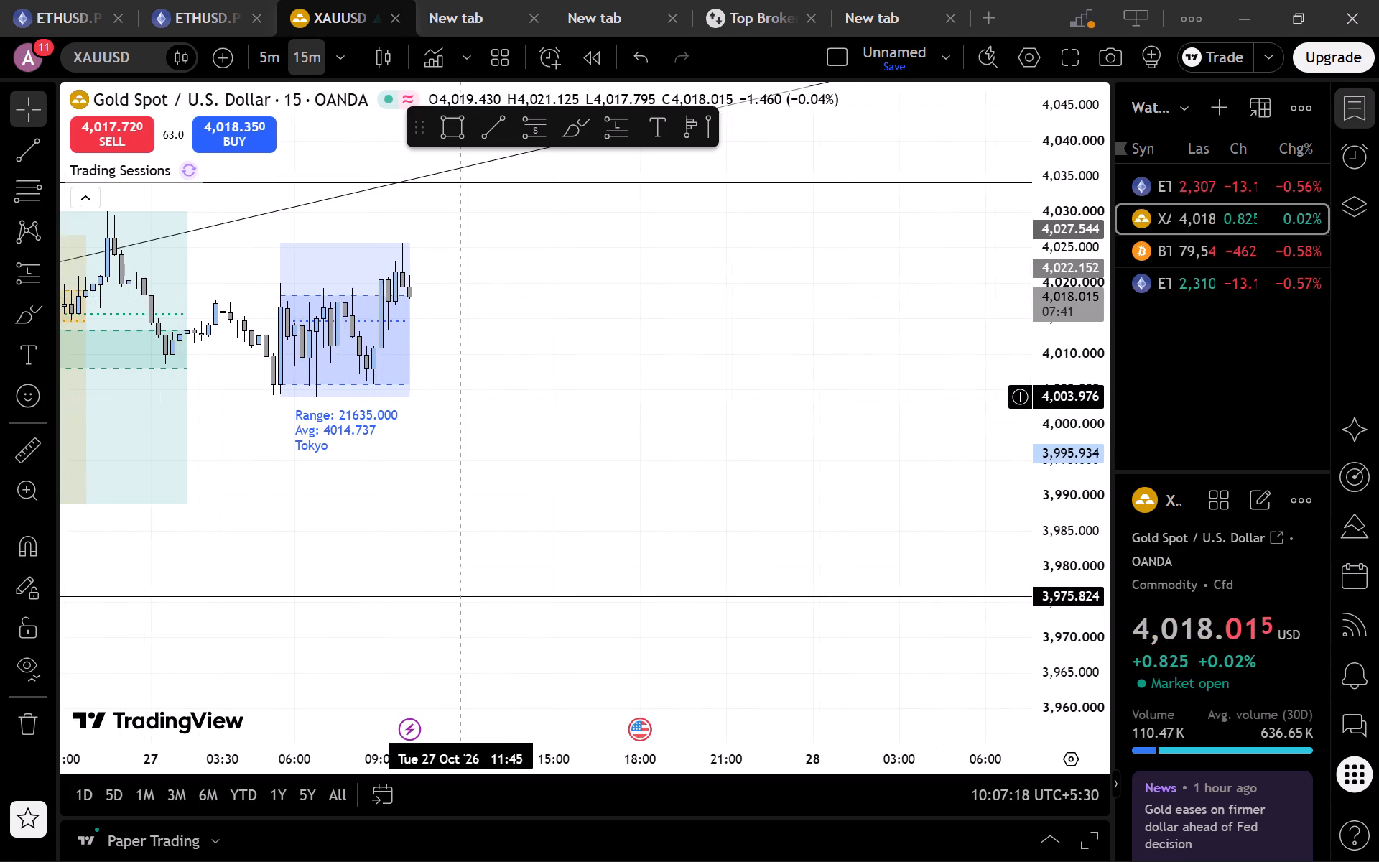
{"action": "left_click_drag", "start_coordinate": [460, 397], "coordinate": [561, 425]}
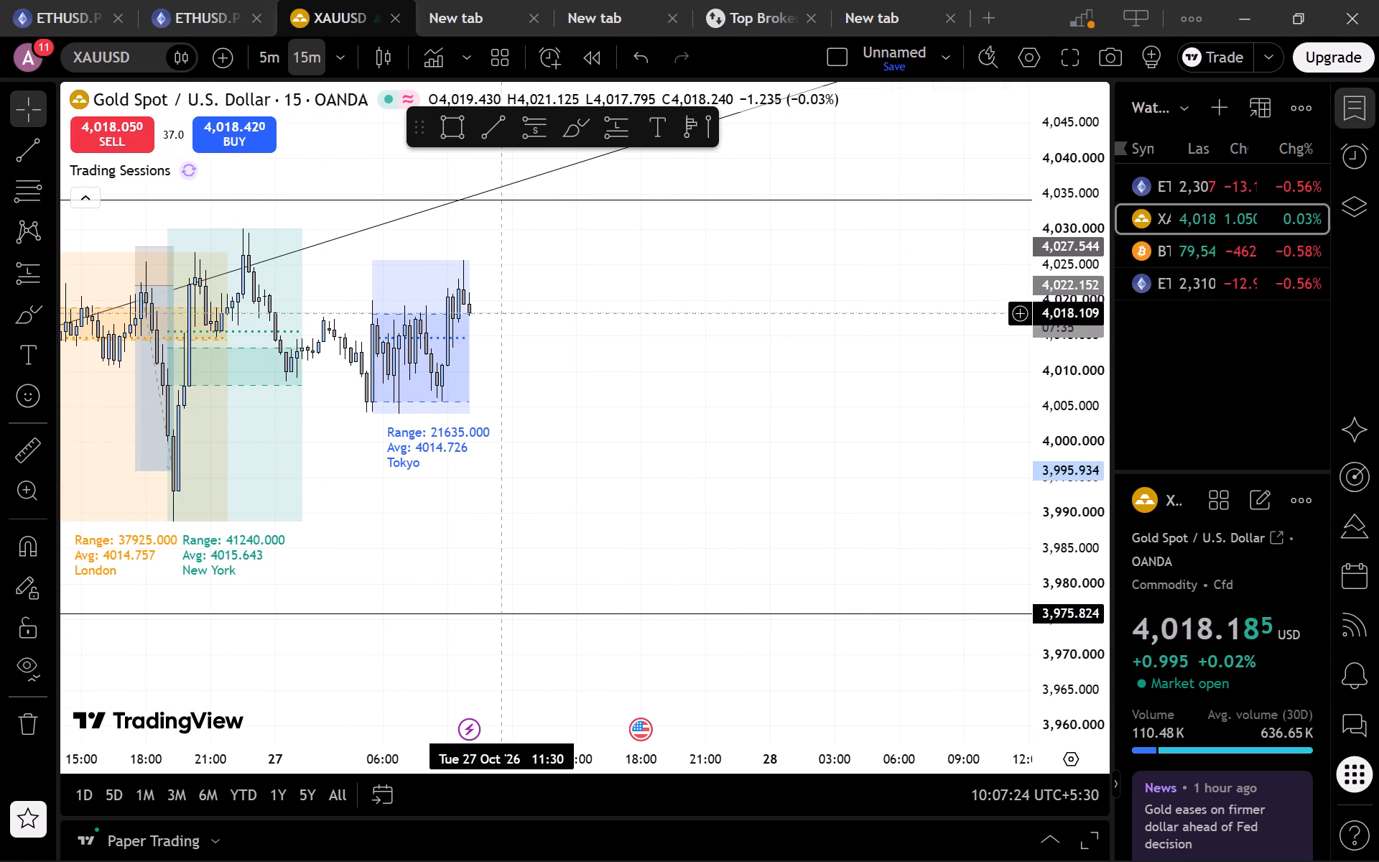
{"action": "left_click_drag", "start_coordinate": [529, 412], "coordinate": [643, 402]}
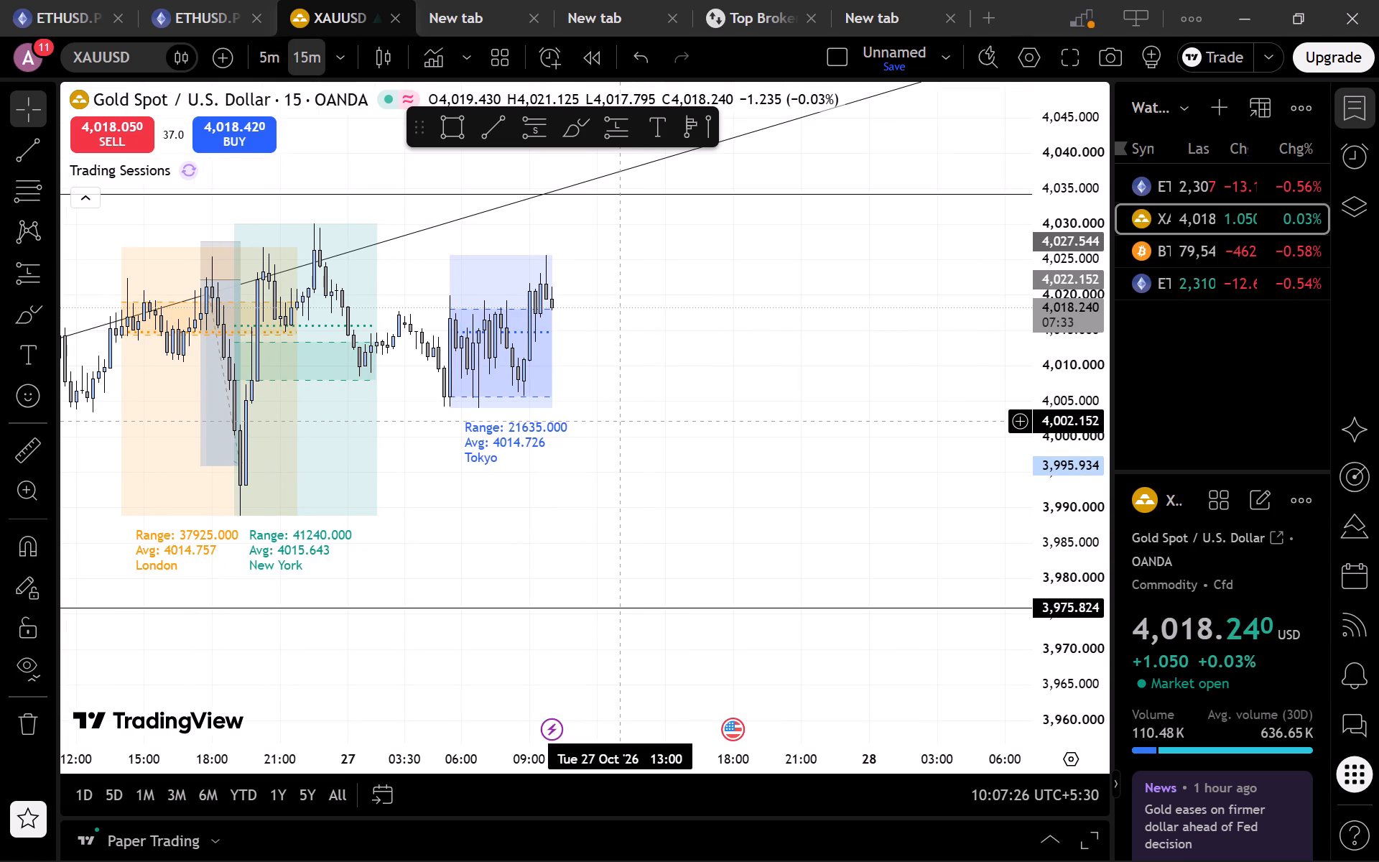
{"action": "left_click_drag", "start_coordinate": [623, 421], "coordinate": [740, 198]}
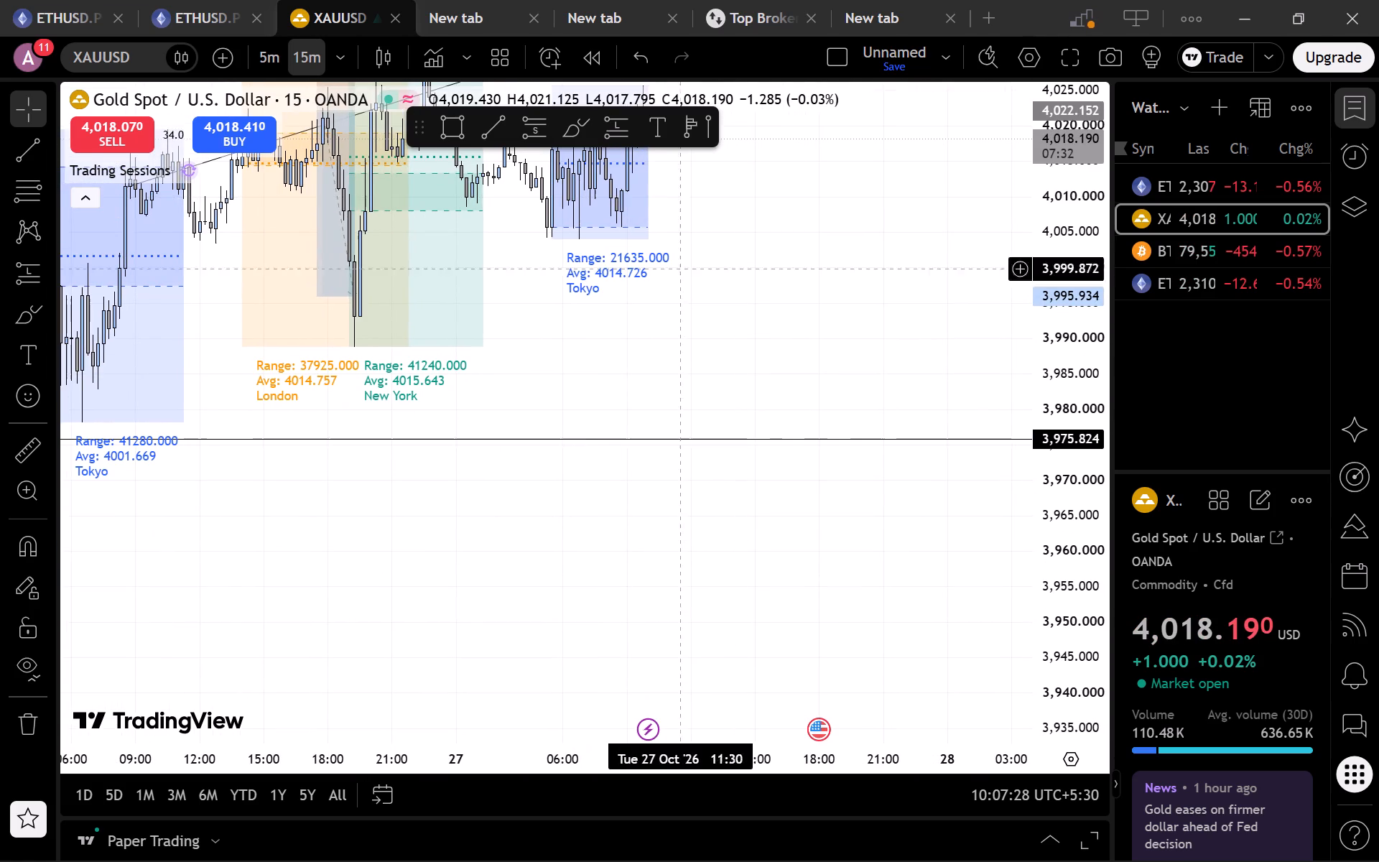
{"action": "left_click_drag", "start_coordinate": [597, 393], "coordinate": [835, 407]}
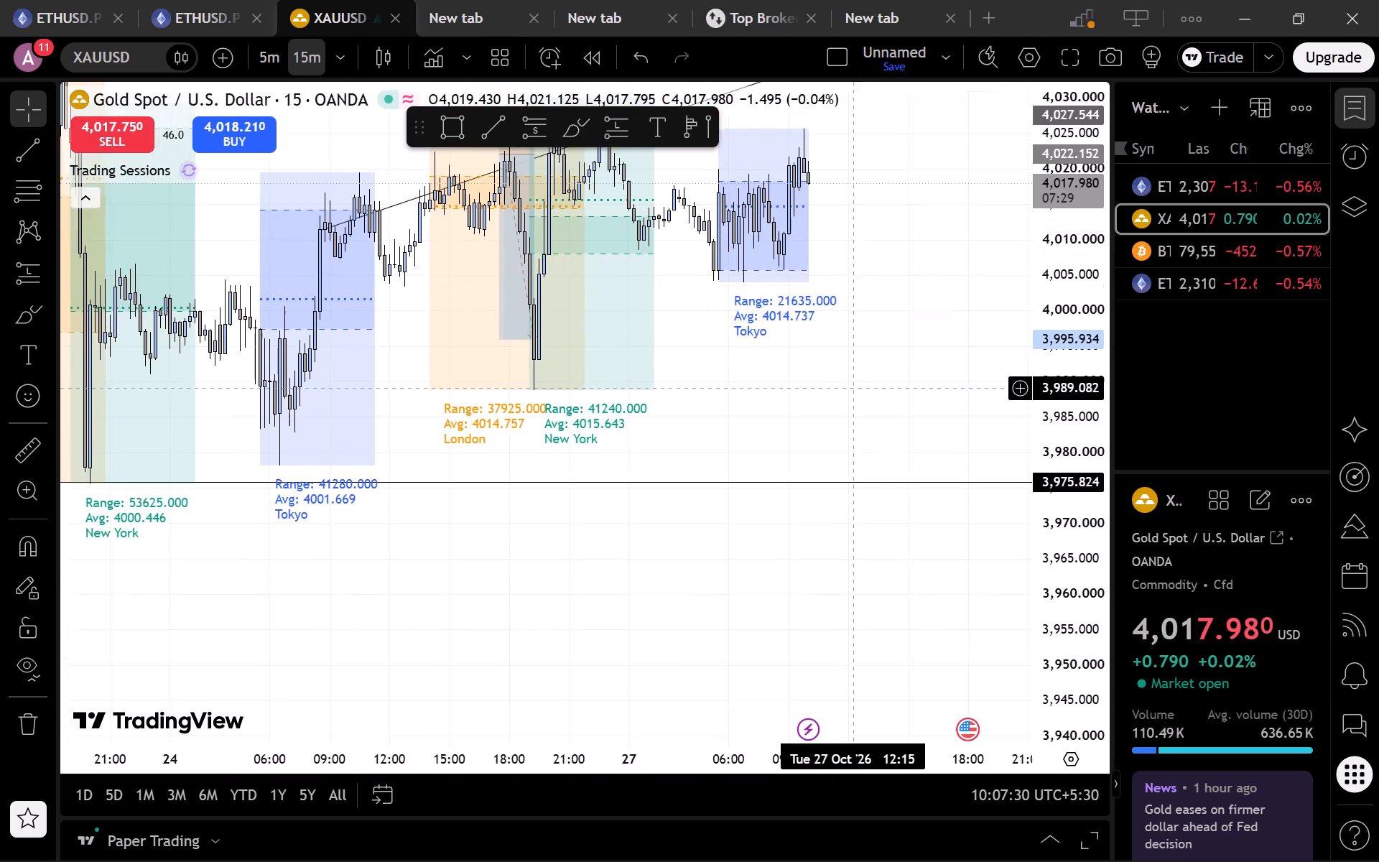
{"action": "left_click_drag", "start_coordinate": [835, 407], "coordinate": [784, 426]}
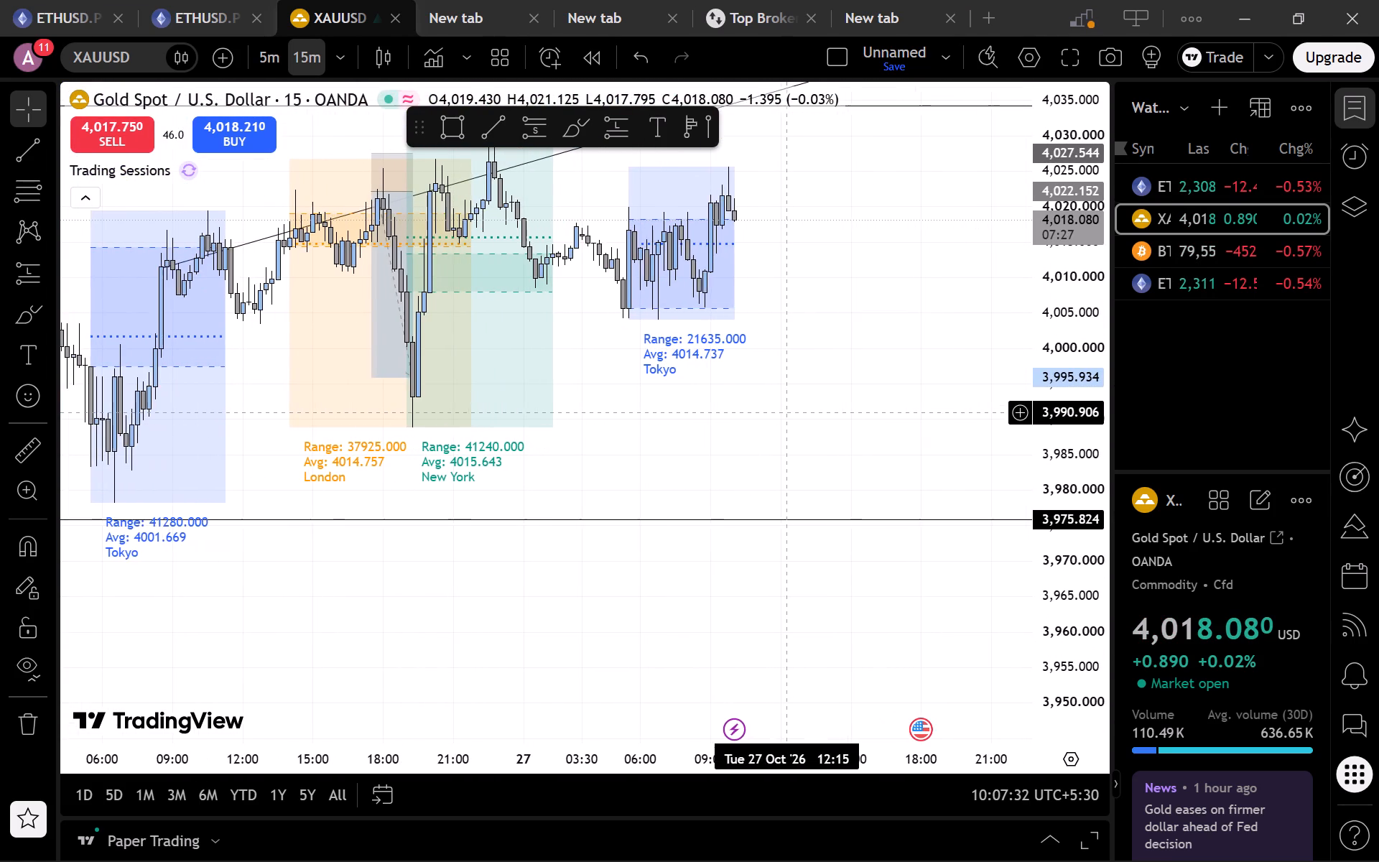
Draw a rectangle zone at the New York session low, from about 4,001.7 to 3,989.1, spanning 26 Oct 18:45 to 27 Oct 20:30.
{"action": "left_click_drag", "start_coordinate": [787, 413], "coordinate": [656, 440]}
{"action": "left_click_drag", "start_coordinate": [656, 440], "coordinate": [495, 488]}
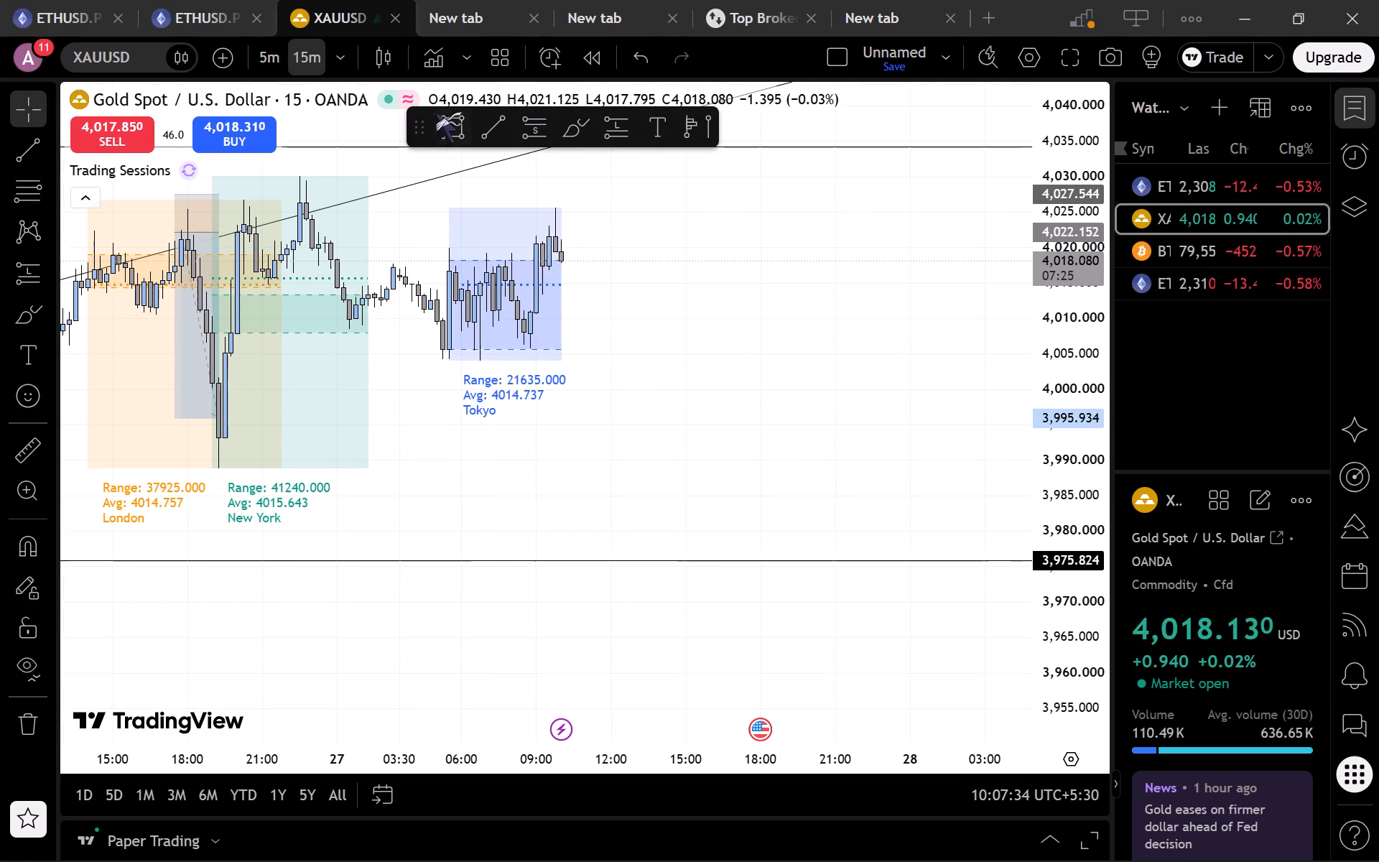
{"action": "left_click", "coordinate": [446, 119]}
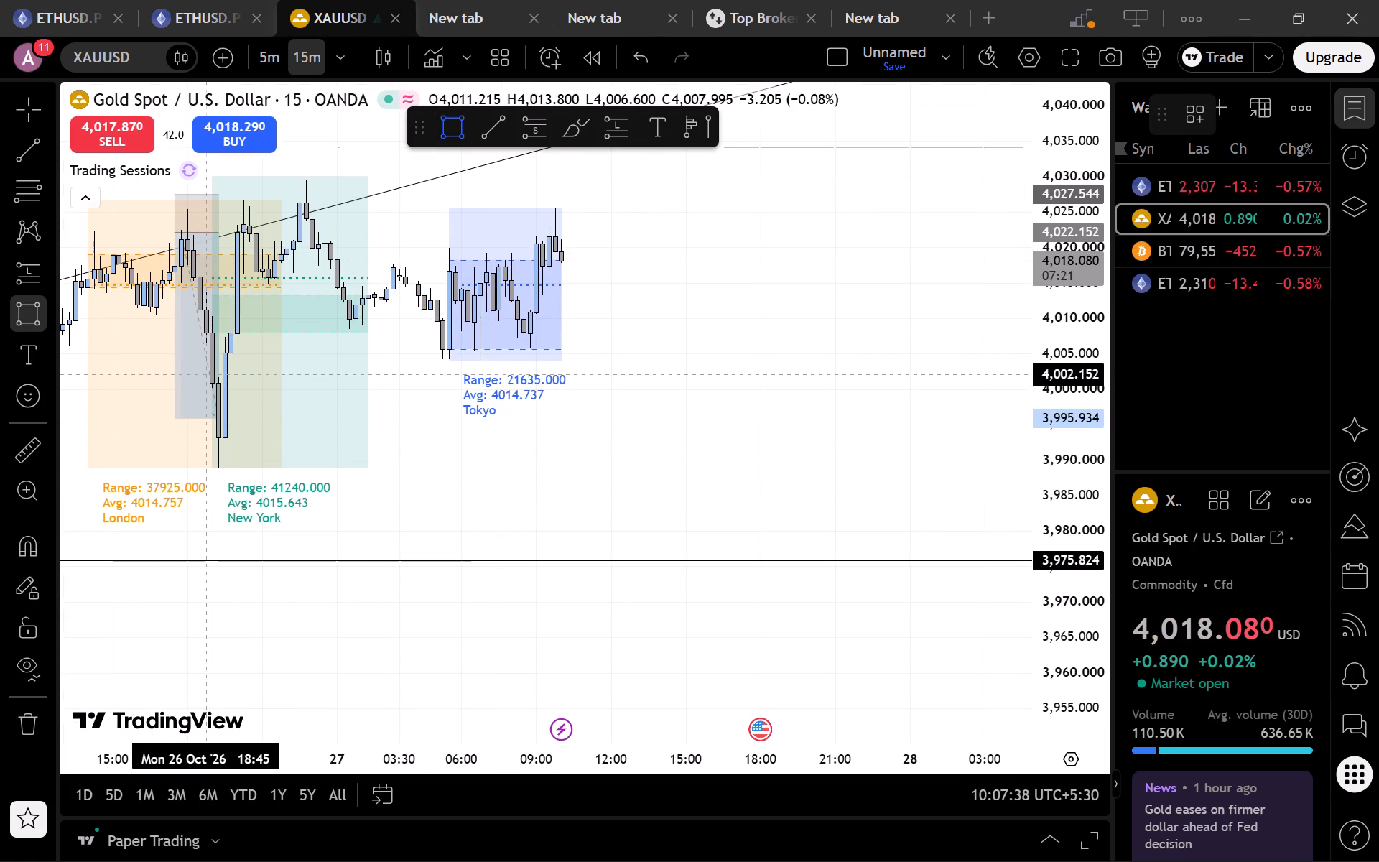
{"action": "left_click_drag", "start_coordinate": [208, 380], "coordinate": [210, 371]}
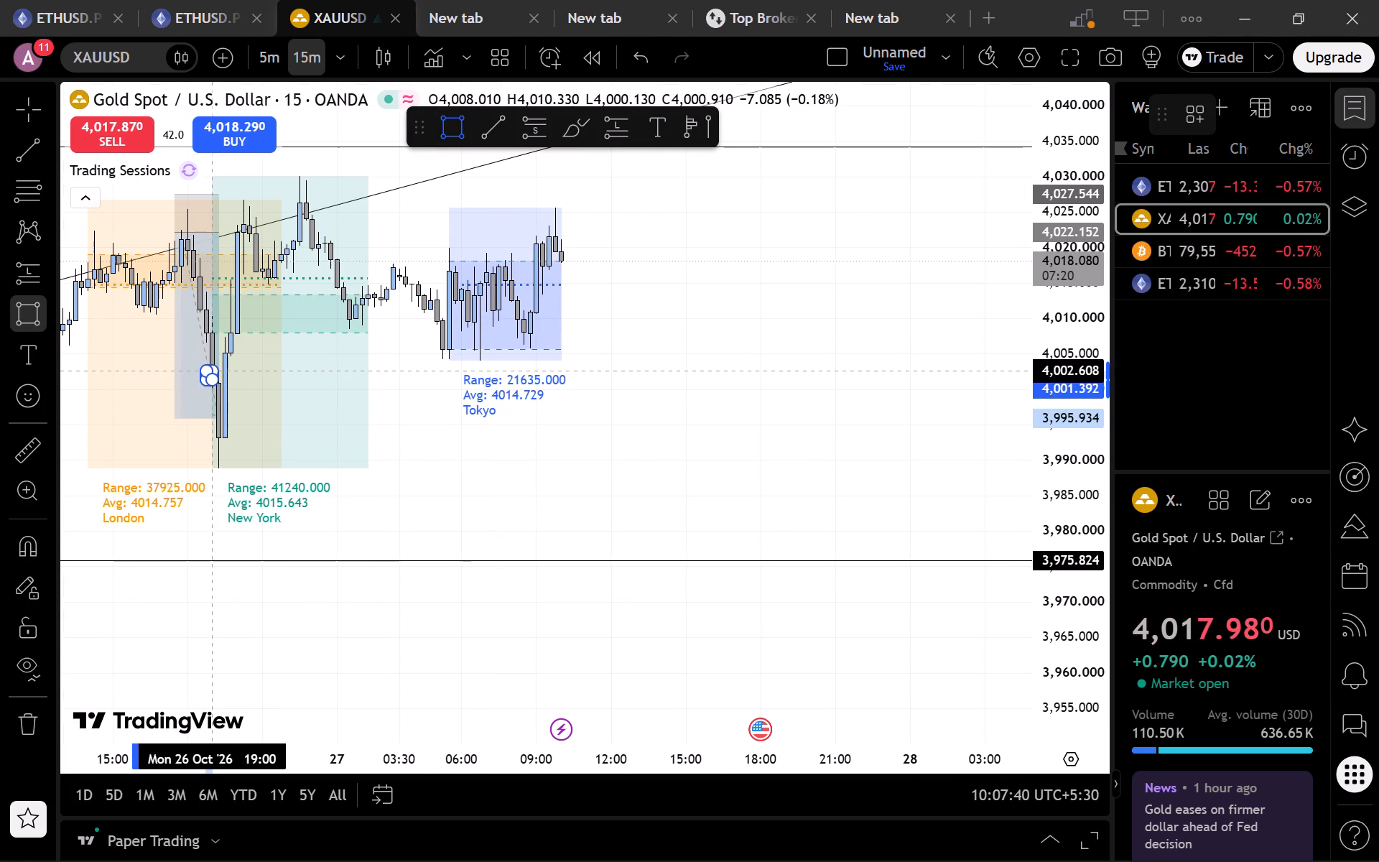
{"action": "left_click_drag", "start_coordinate": [210, 371], "coordinate": [389, 467]}
{"action": "left_click", "coordinate": [389, 467]}
{"action": "left_click_drag", "start_coordinate": [387, 428], "coordinate": [822, 509]}
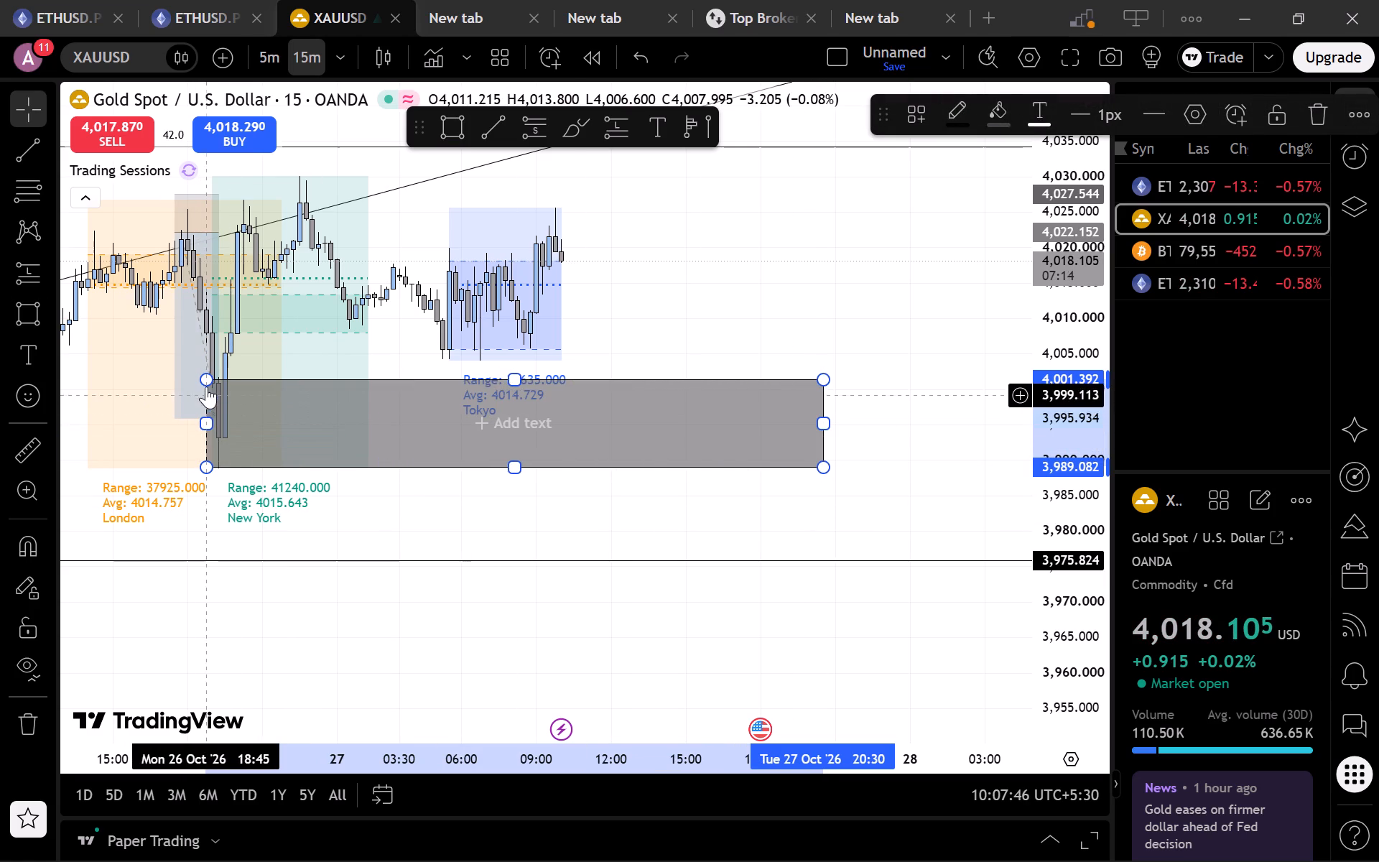
{"action": "left_click", "coordinate": [206, 384]}
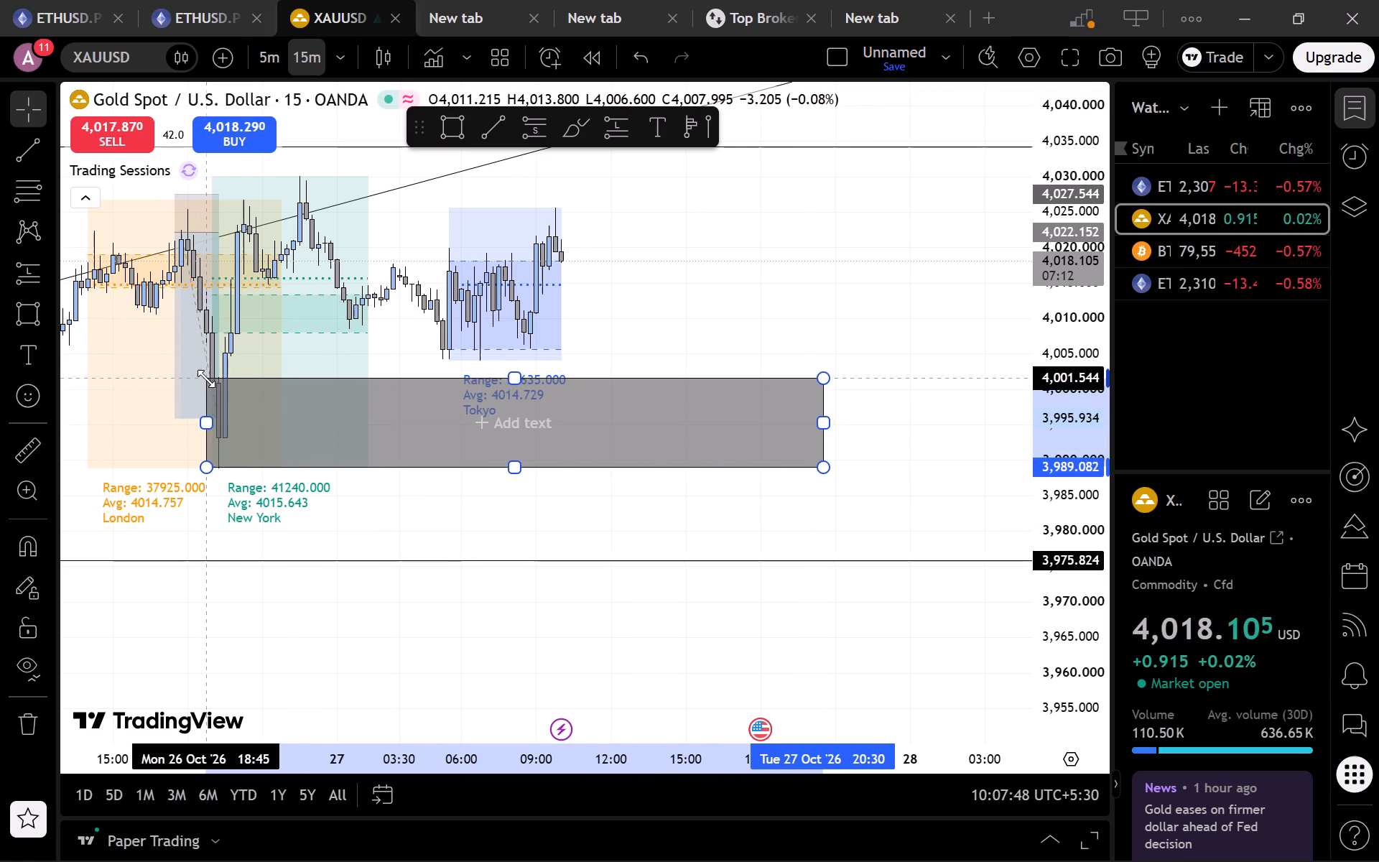
{"action": "left_click", "coordinate": [729, 312]}
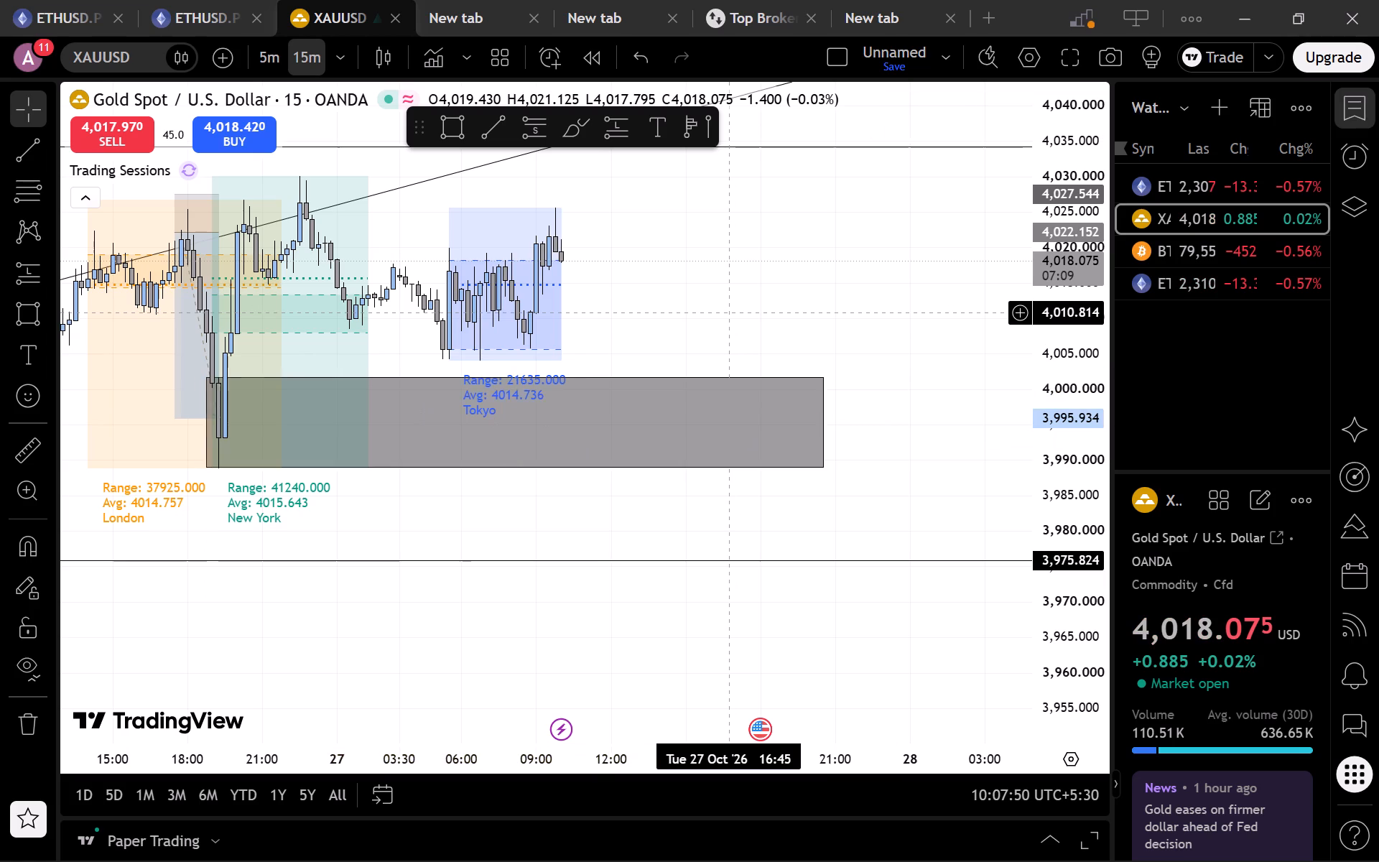
Extend the new grey rectangle's end time out to about 3 November, keeping its price range and start time.
{"action": "left_click_drag", "start_coordinate": [729, 312], "coordinate": [616, 310]}
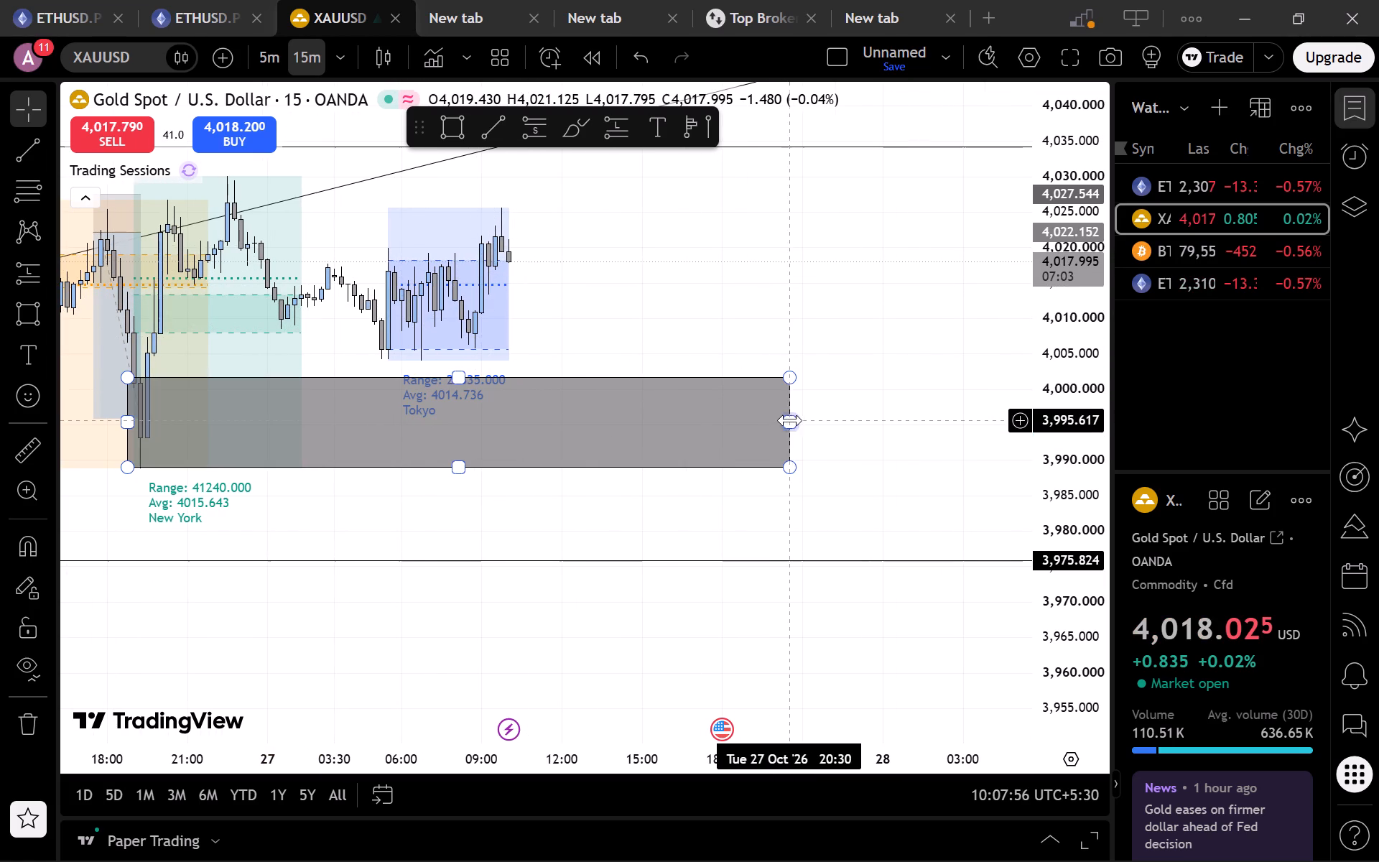
{"action": "left_click_drag", "start_coordinate": [790, 420], "coordinate": [1058, 394]}
{"action": "left_click_drag", "start_coordinate": [783, 274], "coordinate": [623, 322]}
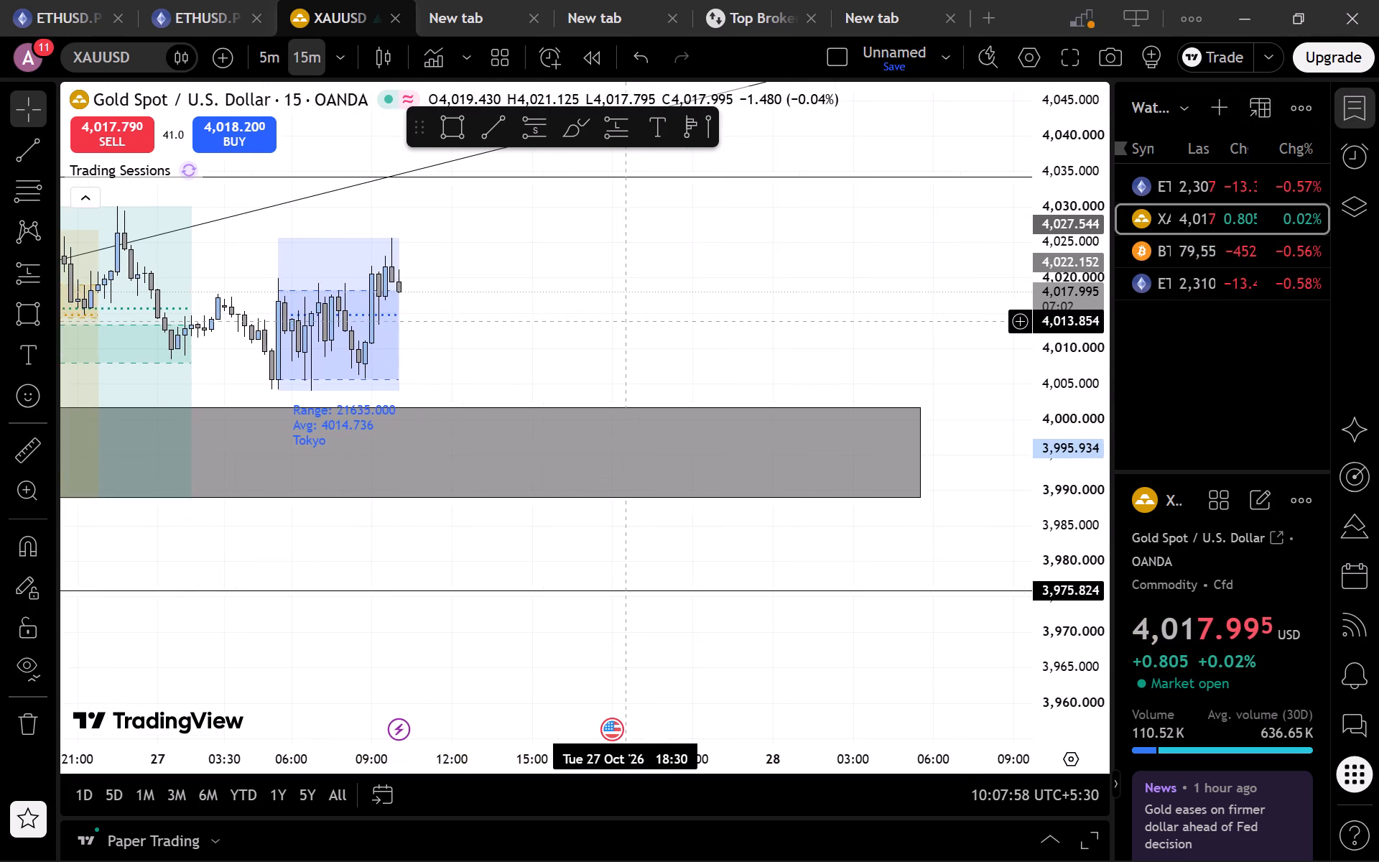
{"action": "left_click_drag", "start_coordinate": [623, 322], "coordinate": [693, 331]}
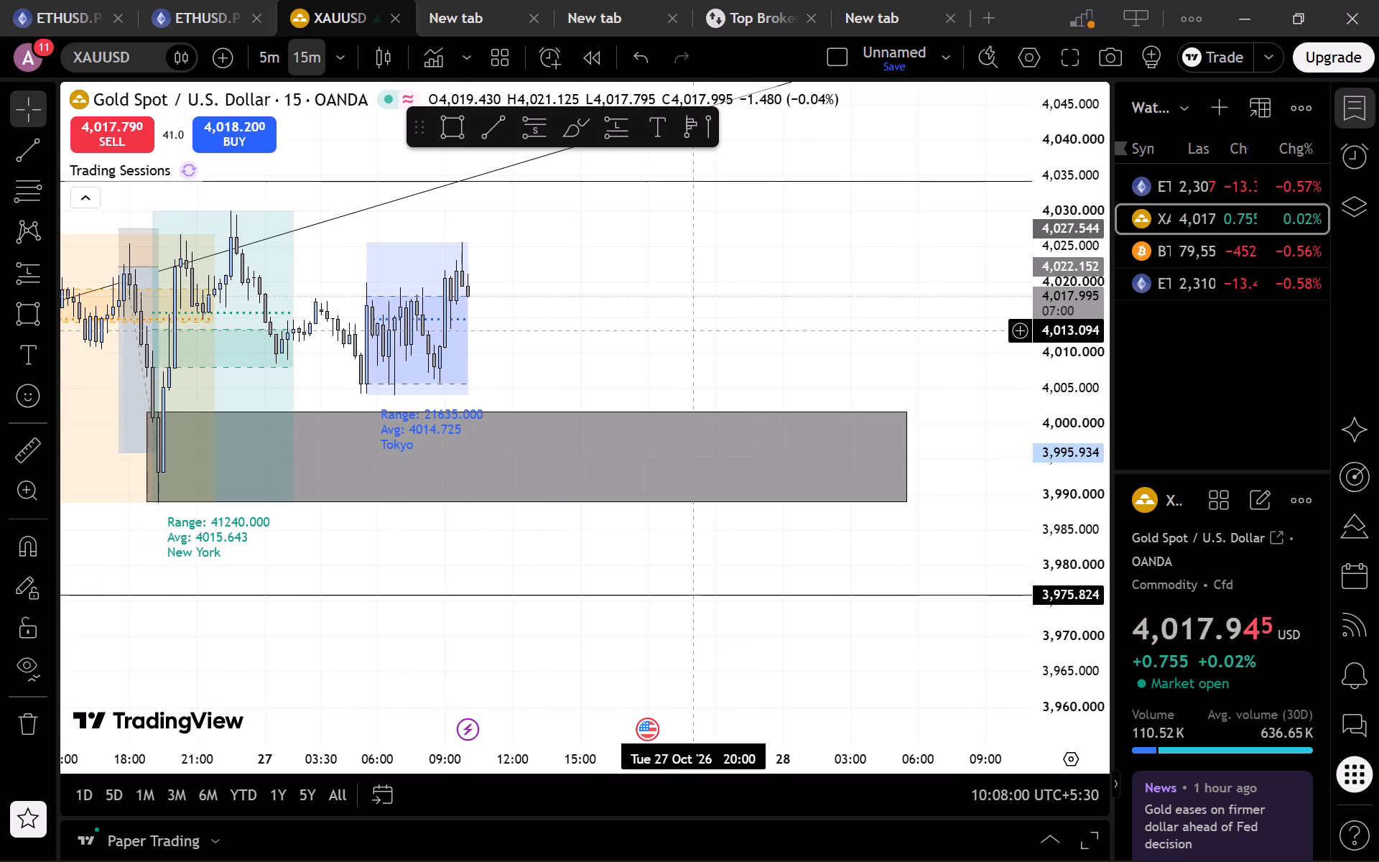
{"action": "left_click_drag", "start_coordinate": [873, 328], "coordinate": [801, 334]}
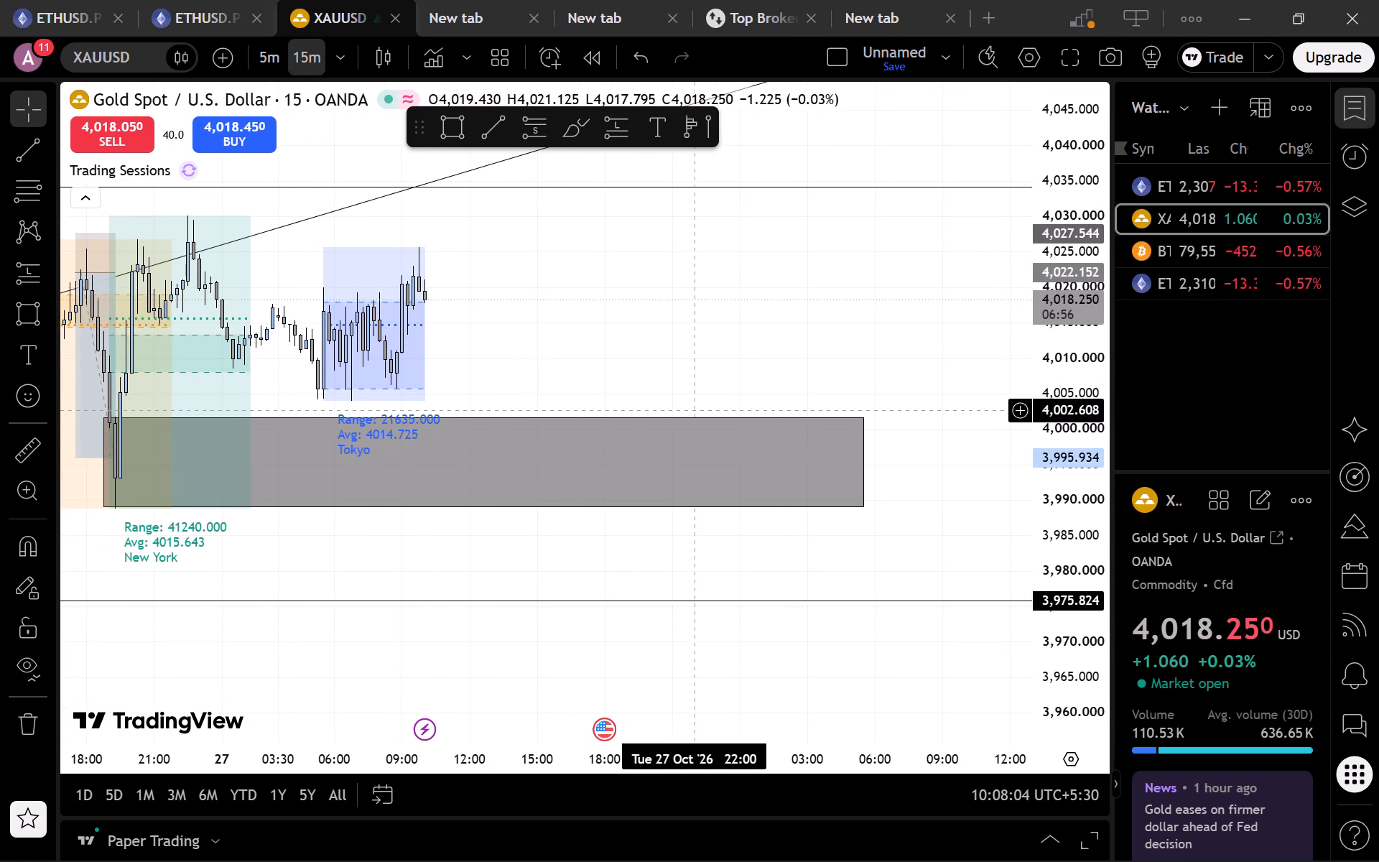
{"action": "scroll", "coordinate": [694, 363], "scroll_direction": "up", "scroll_amount": 1}
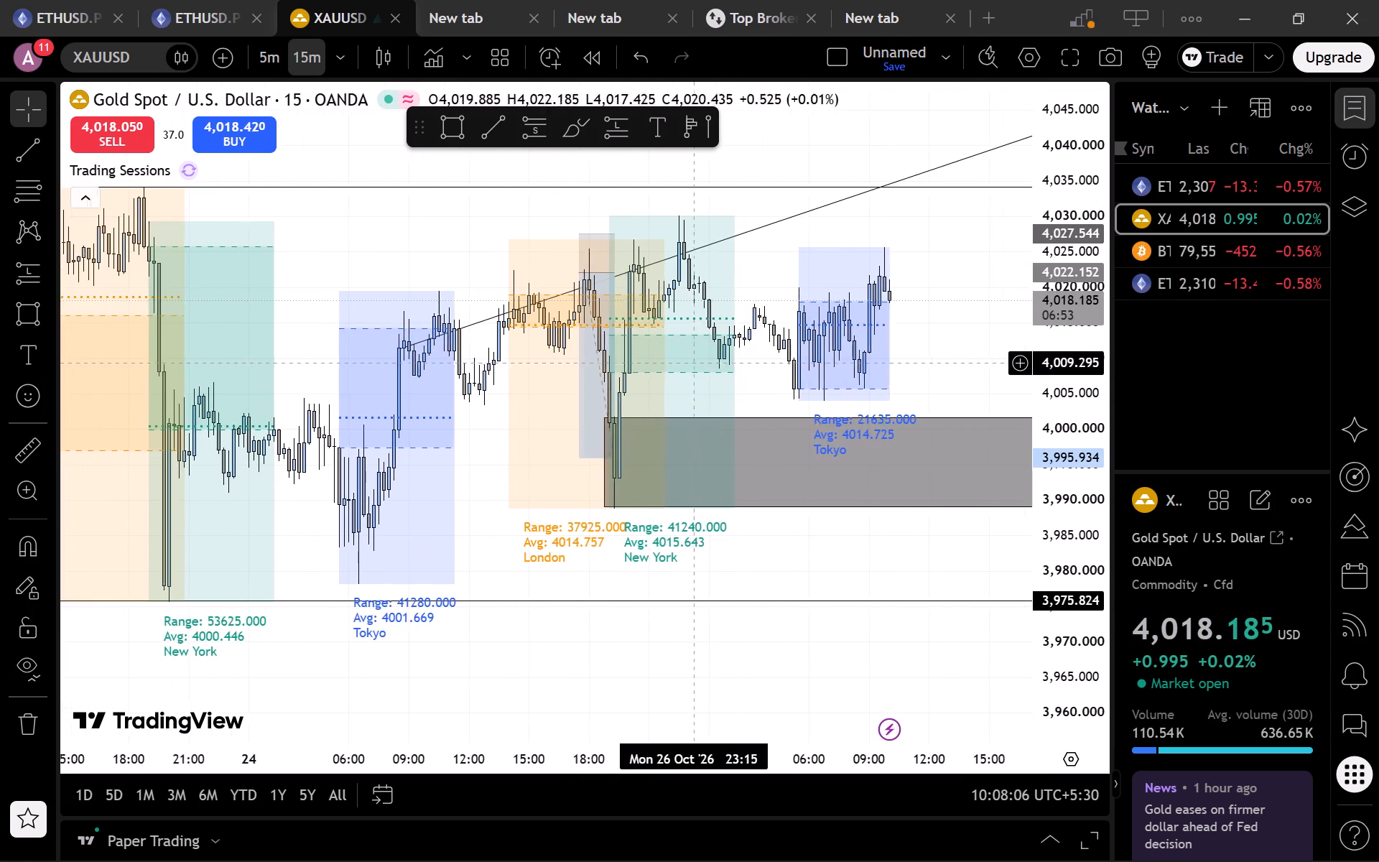
{"action": "scroll", "coordinate": [694, 363], "scroll_direction": "up", "scroll_amount": 1}
{"action": "left_click_drag", "start_coordinate": [715, 404], "coordinate": [373, 402]}
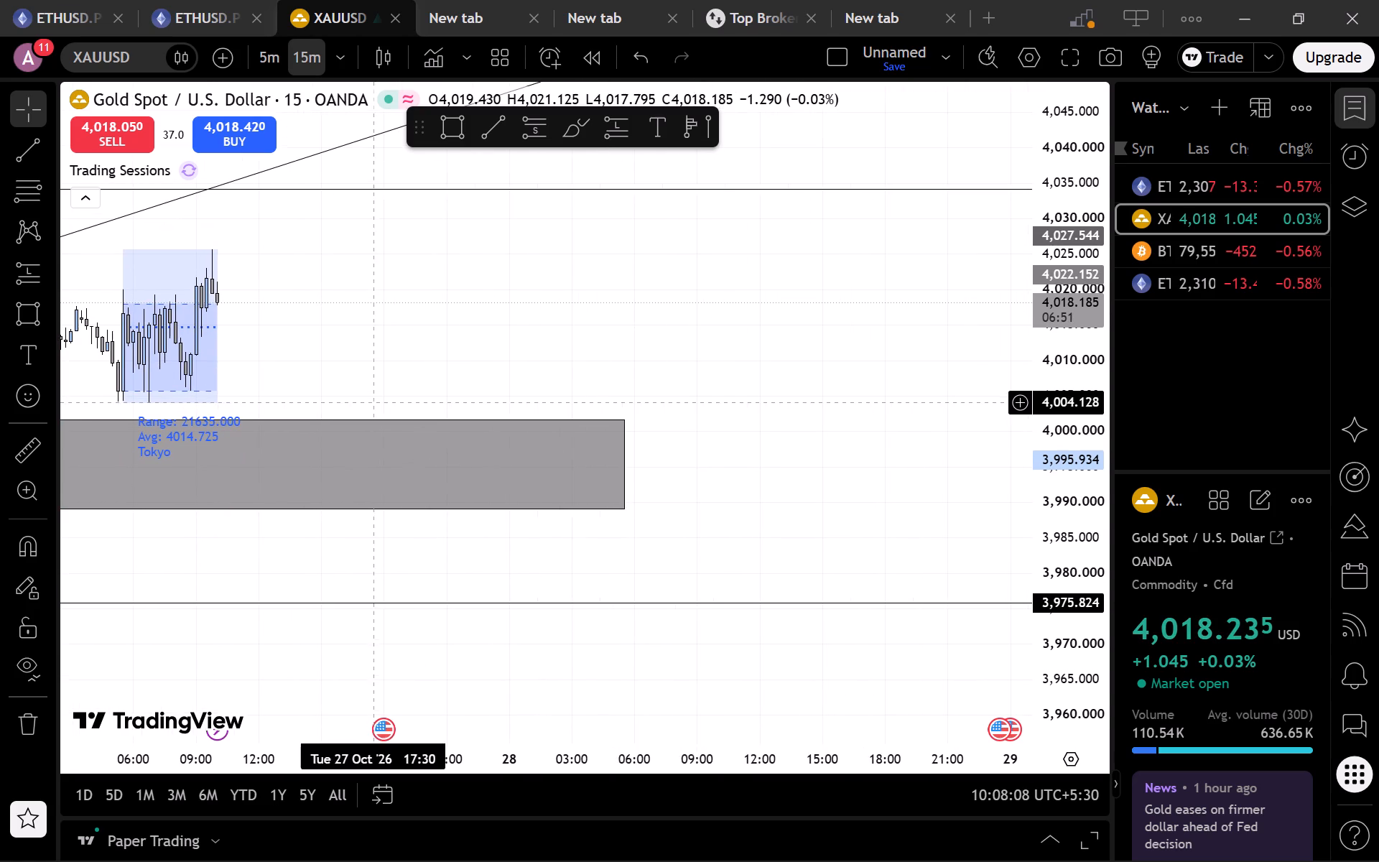
{"action": "left_click_drag", "start_coordinate": [627, 471], "coordinate": [1064, 548]}
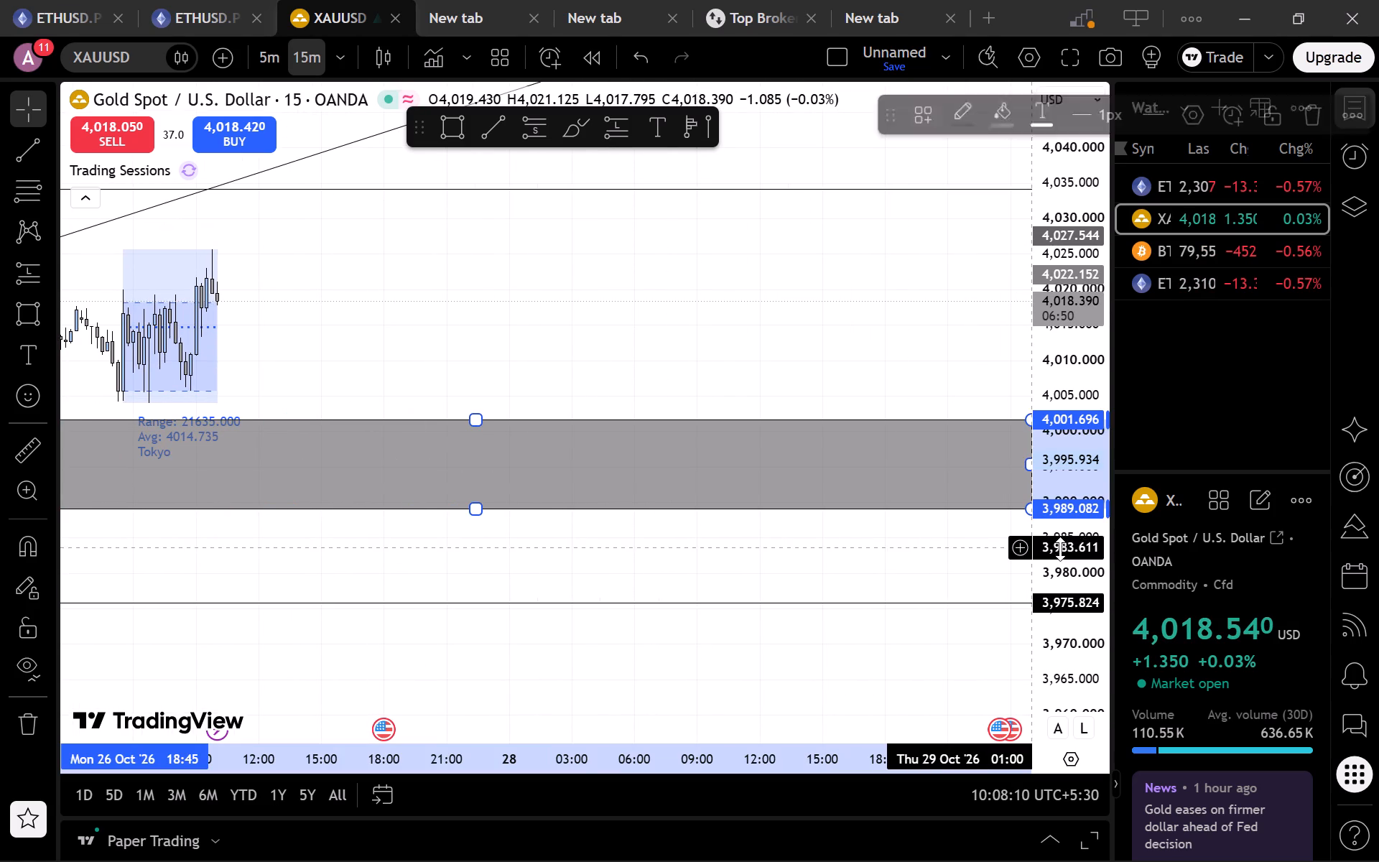
{"action": "left_click", "coordinate": [940, 586]}
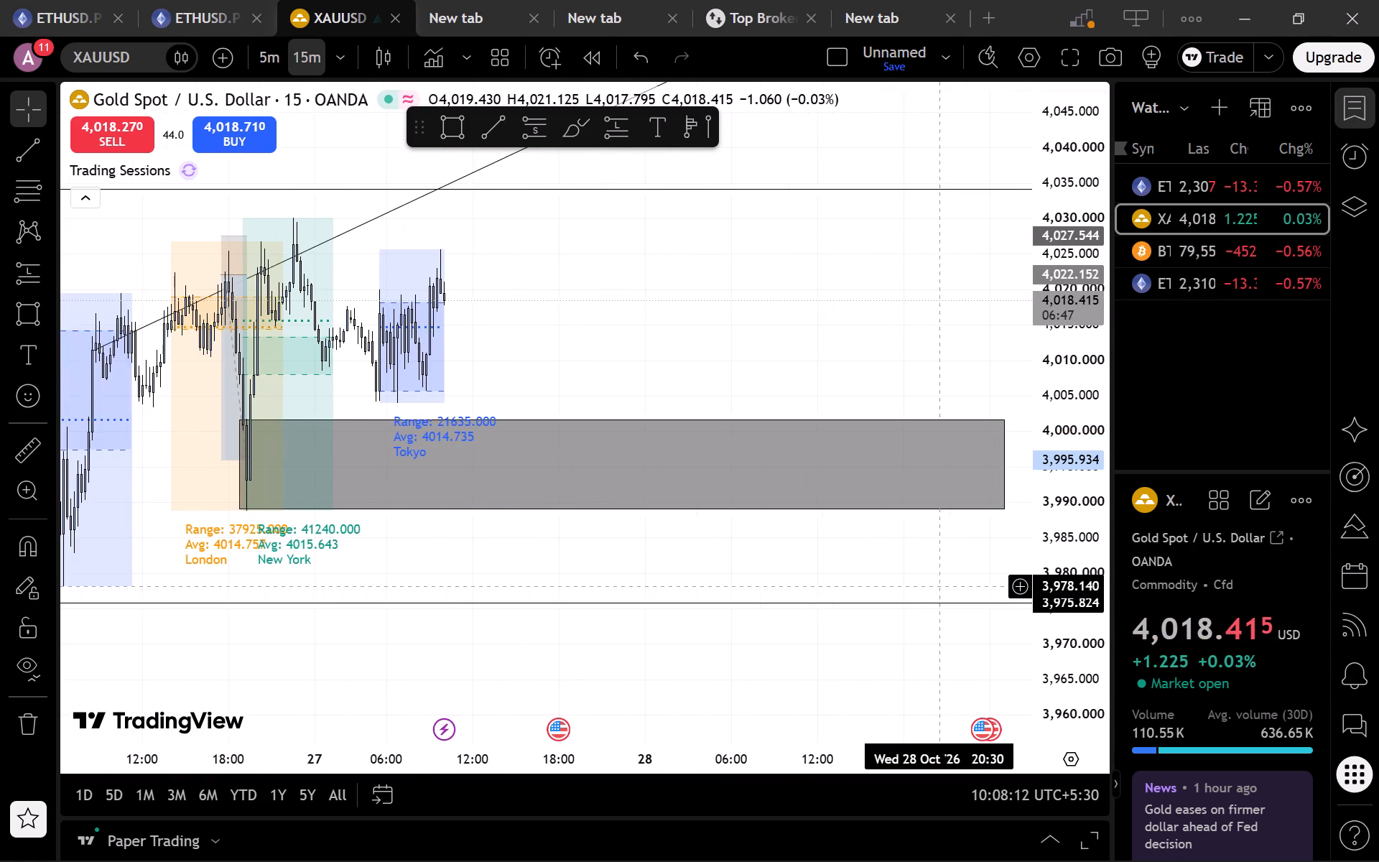
{"action": "left_click_drag", "start_coordinate": [940, 586], "coordinate": [534, 566]}
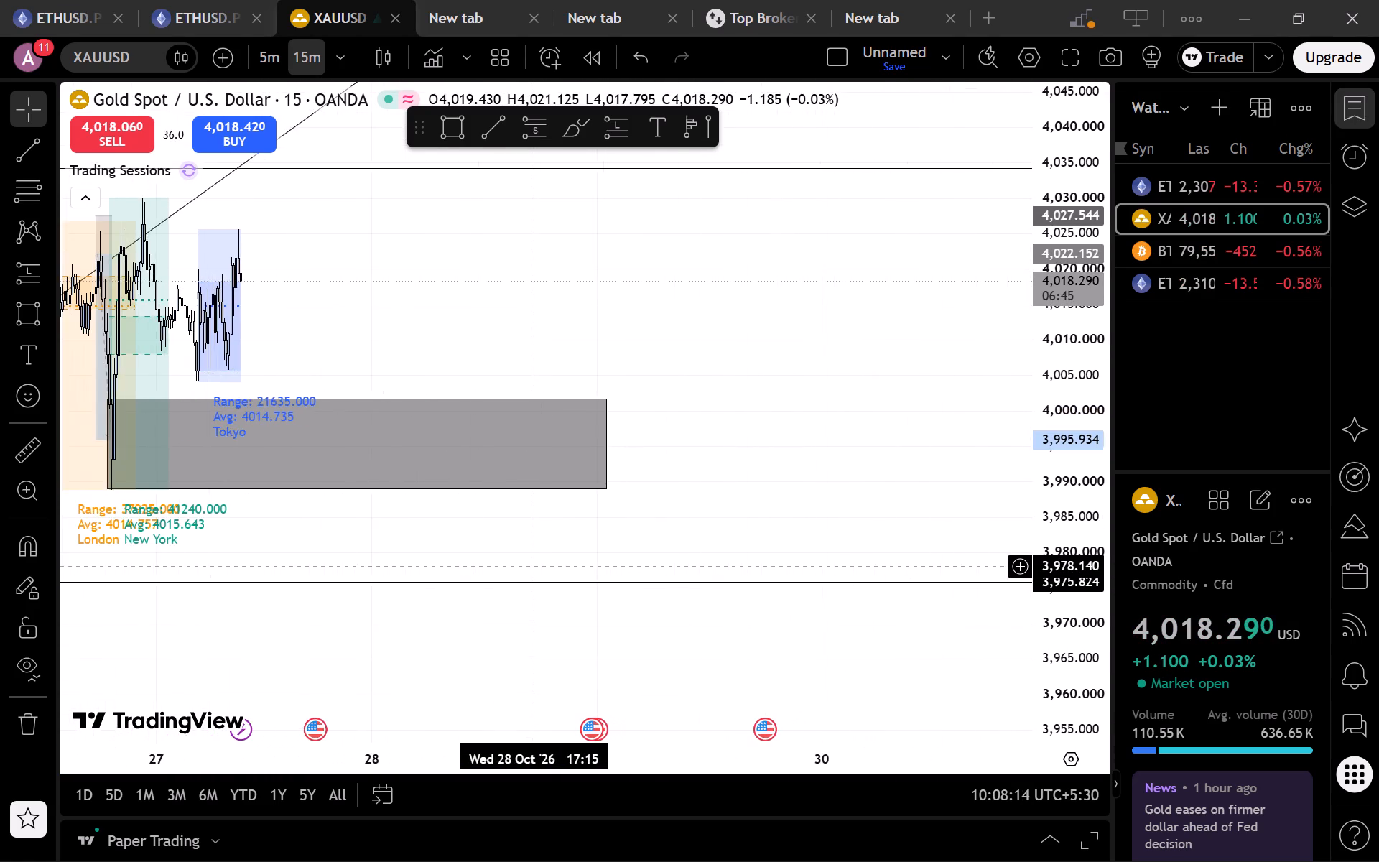
{"action": "left_click_drag", "start_coordinate": [597, 442], "coordinate": [1029, 478]}
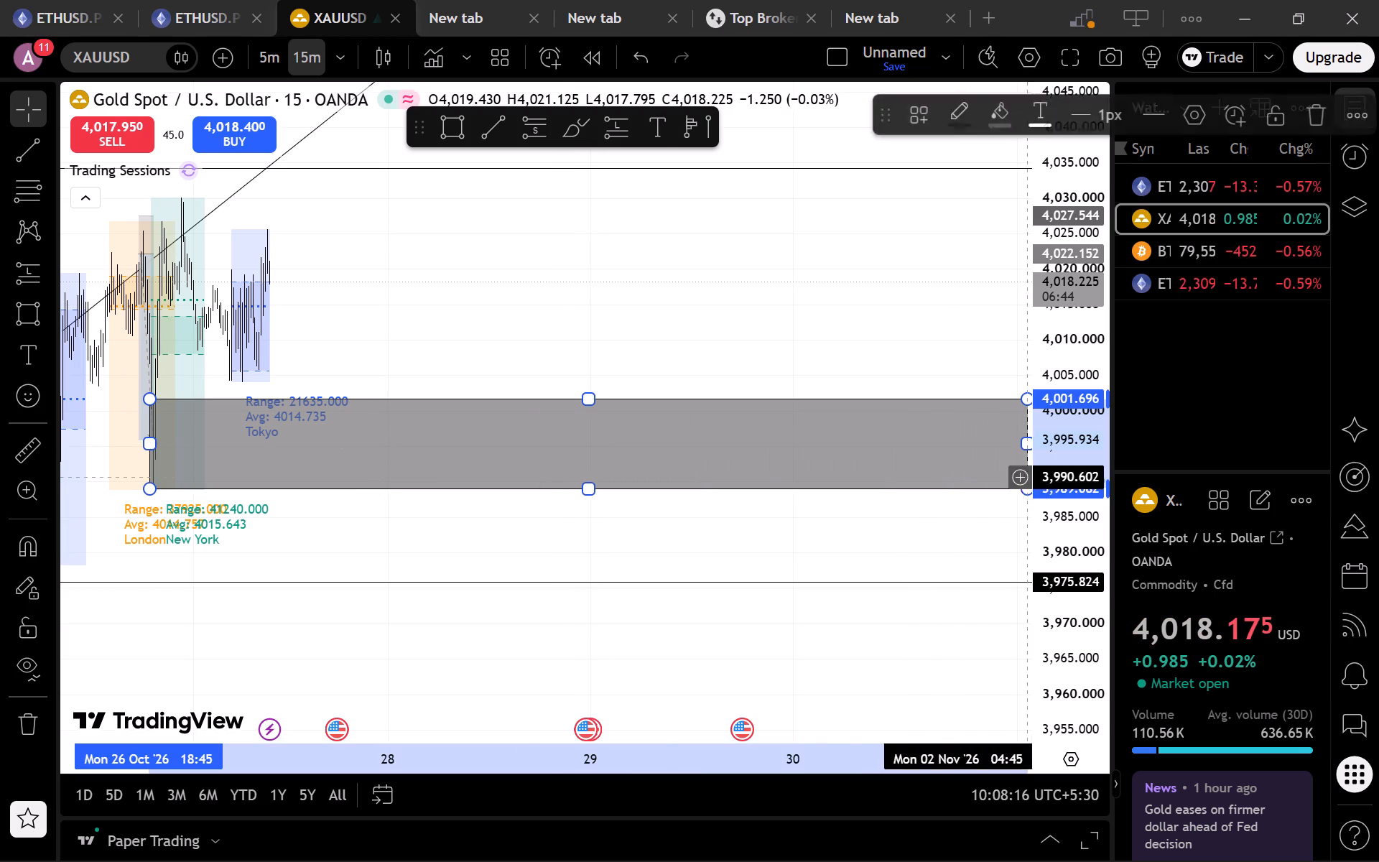
{"action": "left_click", "coordinate": [691, 353]}
{"action": "left_click_drag", "start_coordinate": [691, 353], "coordinate": [201, 384]}
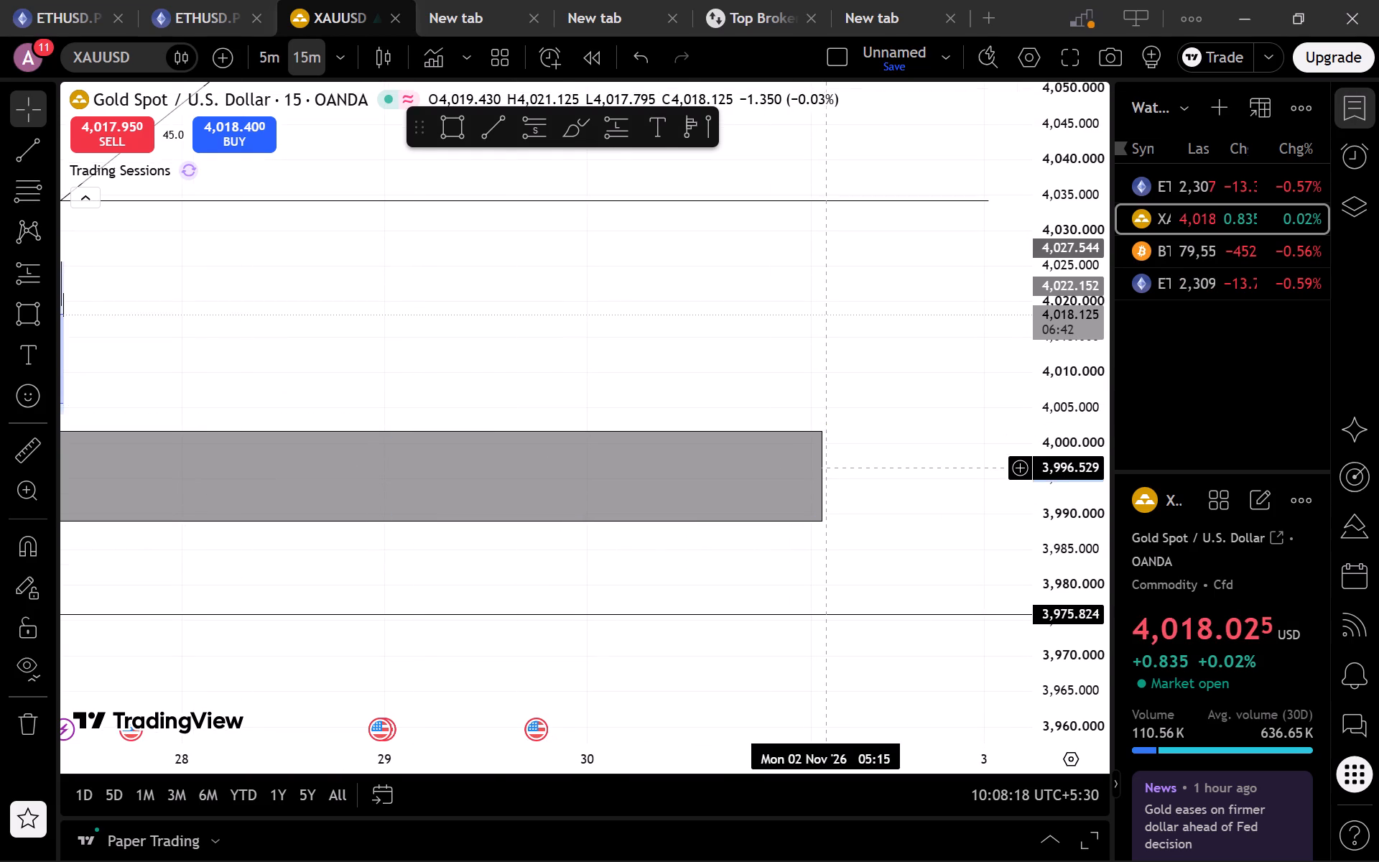
{"action": "left_click_drag", "start_coordinate": [822, 471], "coordinate": [1001, 470]}
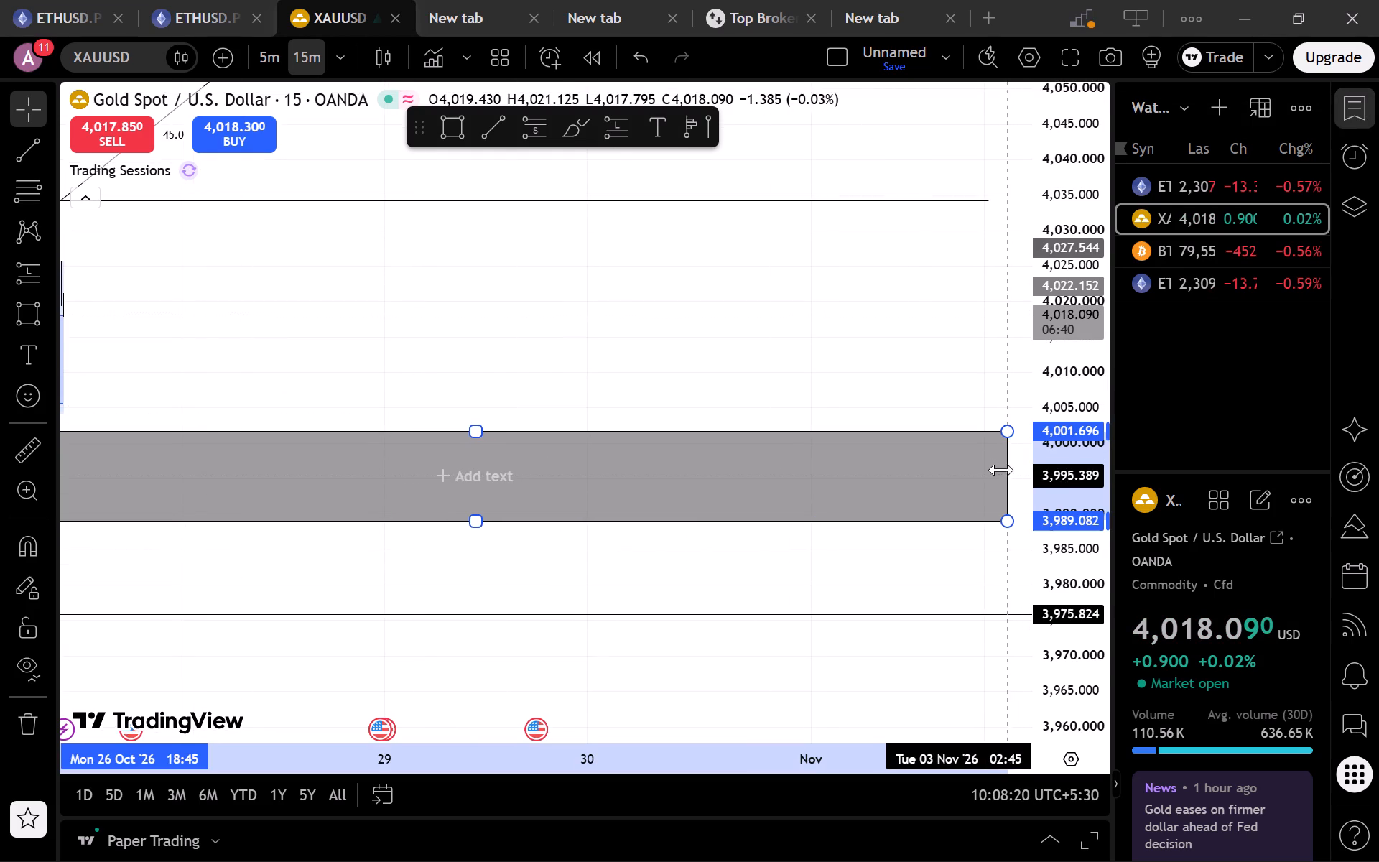
{"action": "left_click_drag", "start_coordinate": [1001, 470], "coordinate": [993, 460]}
{"action": "left_click", "coordinate": [696, 327]}
Switch the XAUUSD chart to the 5-minute timeframe with the New York session low and the start of the grey rectangle in view.
{"action": "scroll", "coordinate": [696, 327], "scroll_direction": "right", "scroll_amount": 8}
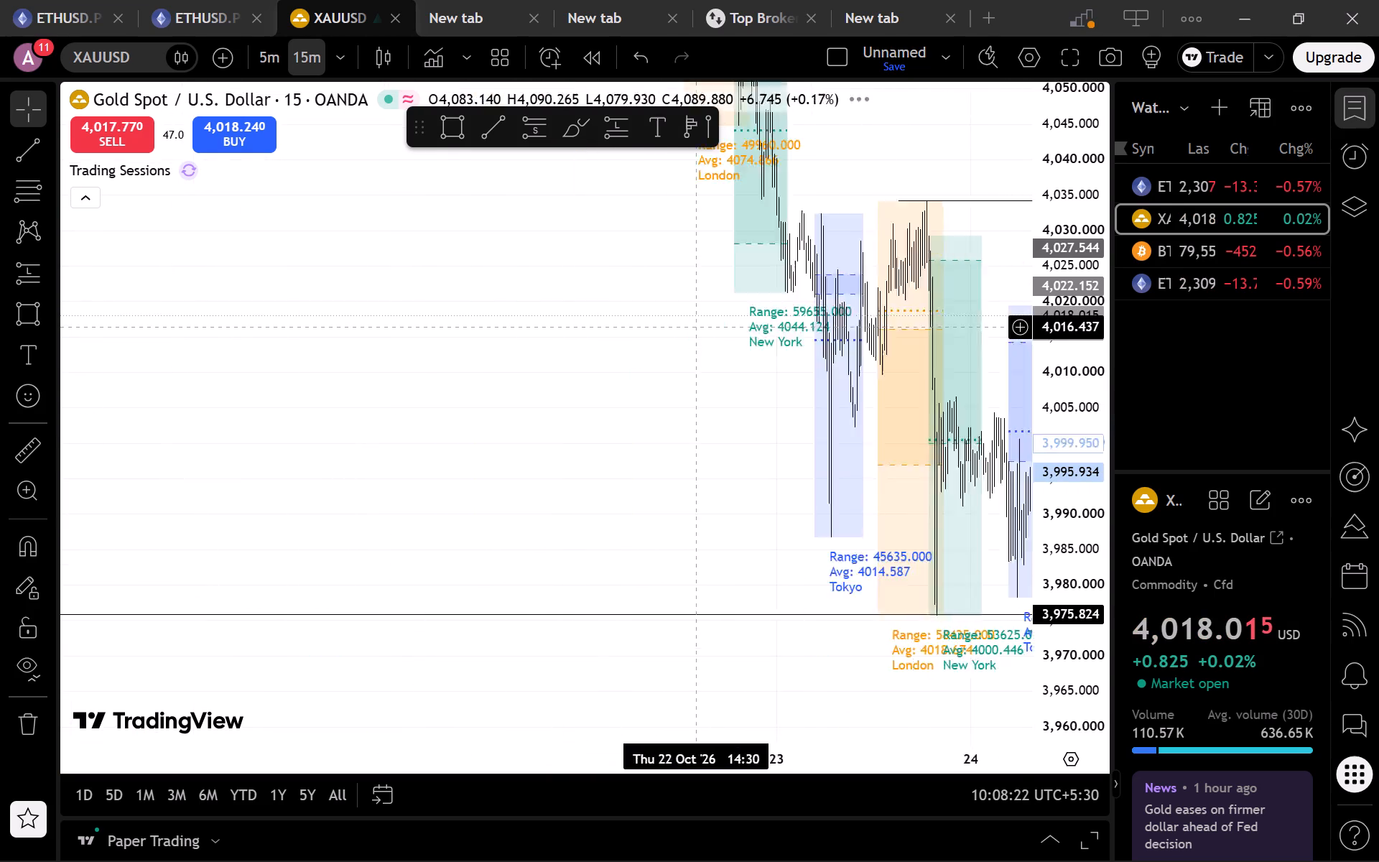
{"action": "scroll", "coordinate": [600, 312], "scroll_direction": "left", "scroll_amount": 6}
{"action": "scroll", "coordinate": [658, 323], "scroll_direction": "right", "scroll_amount": 1}
{"action": "left_click_drag", "start_coordinate": [562, 323], "coordinate": [740, 303]}
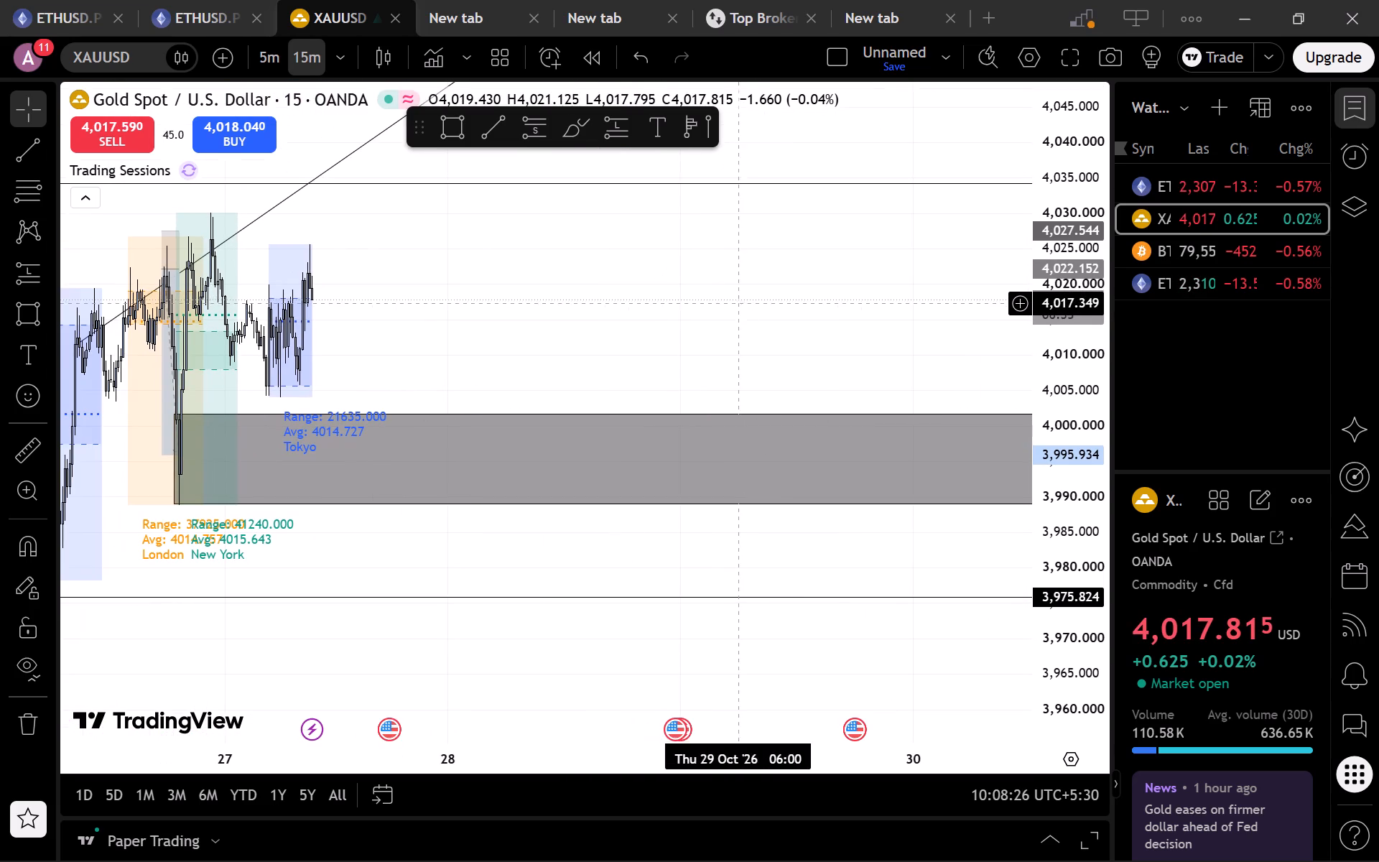
{"action": "left_click", "coordinate": [266, 69]}
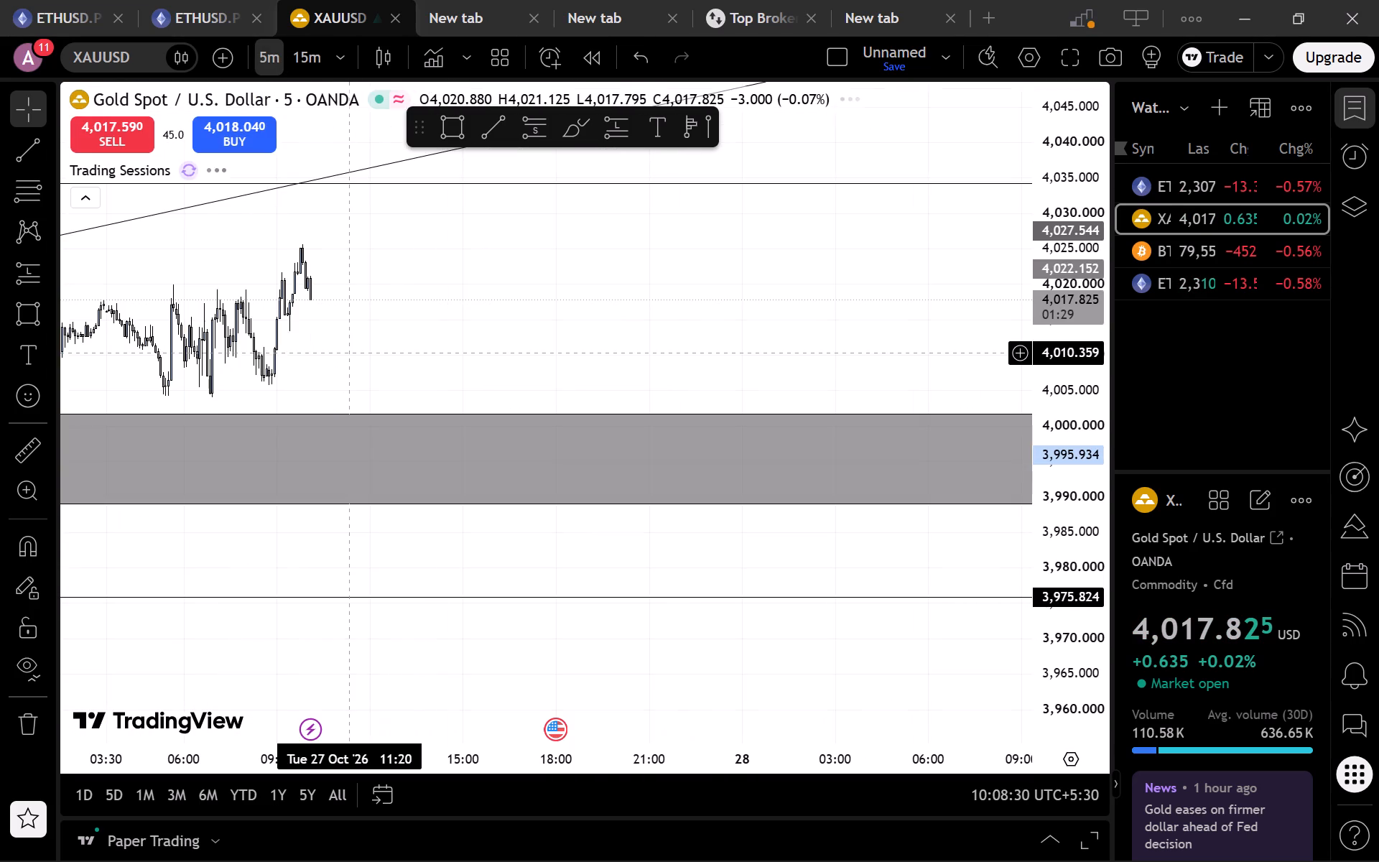
{"action": "left_click", "coordinate": [350, 351]}
{"action": "left_click_drag", "start_coordinate": [350, 351], "coordinate": [691, 250]}
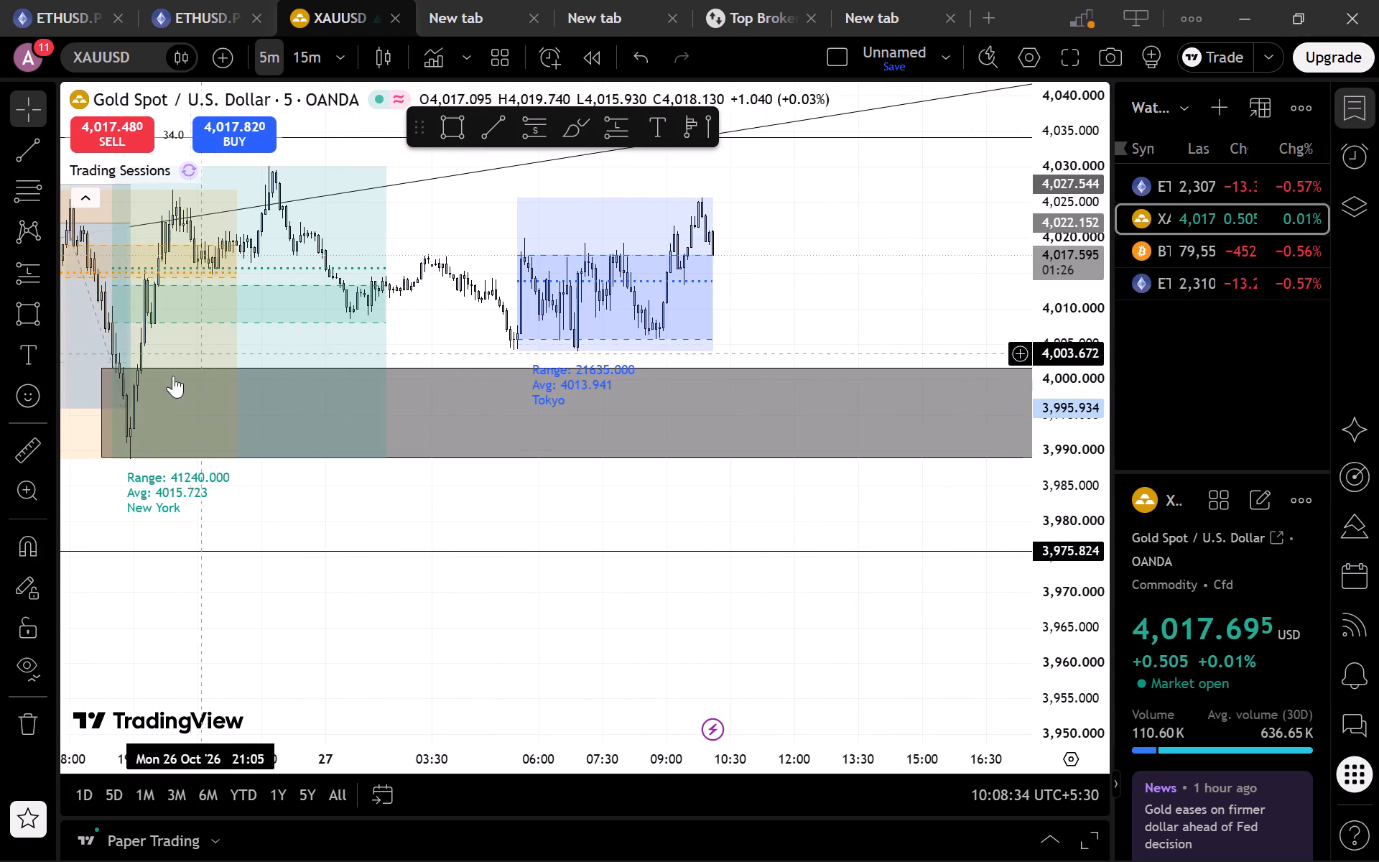
Tighten the grey rectangle to about 3,994.9 at the top and 3,988.9 at the bottom, starting at 26 Oct 19:20.
{"action": "left_click_drag", "start_coordinate": [106, 370], "coordinate": [121, 417]}
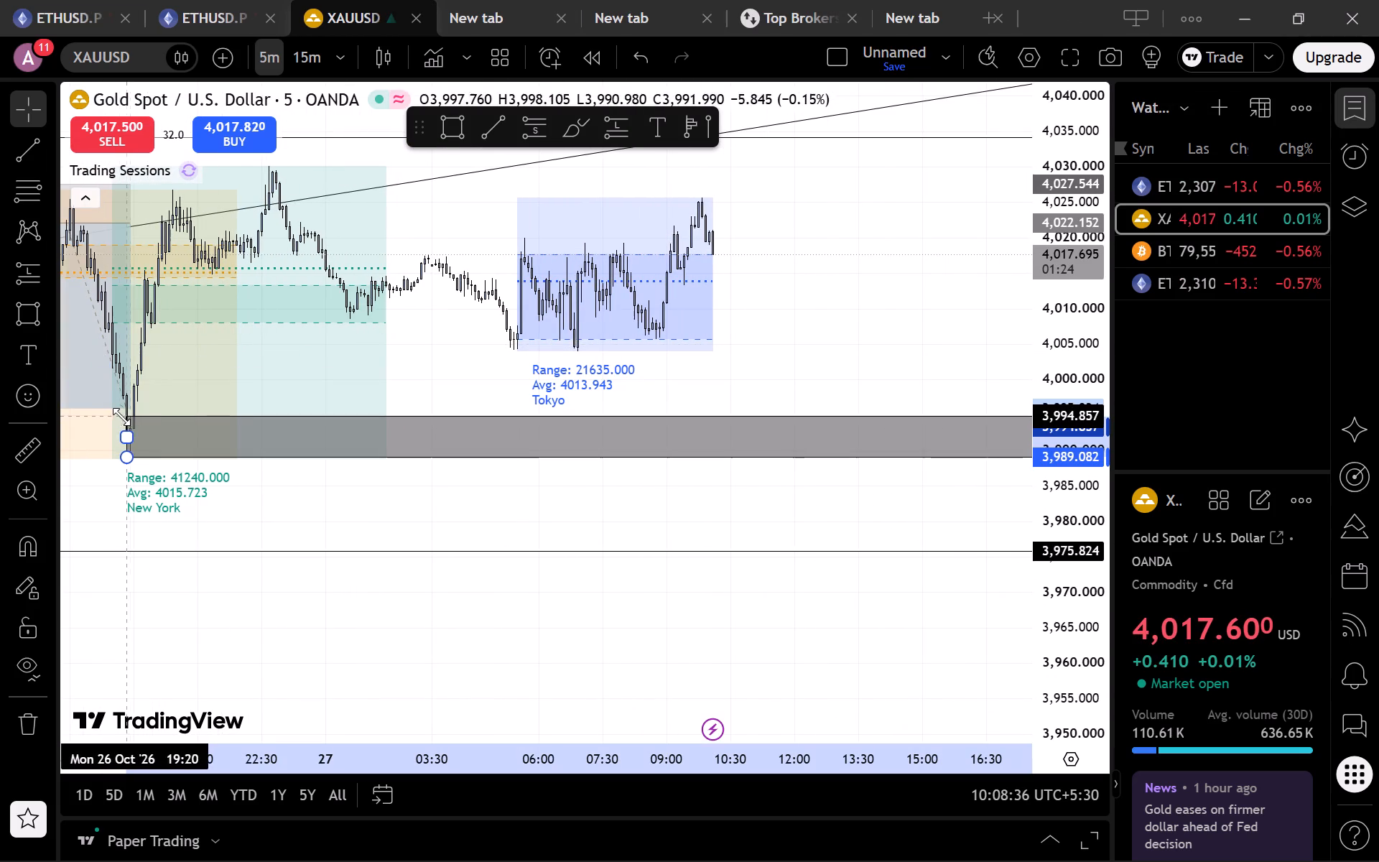
{"action": "left_click_drag", "start_coordinate": [121, 417], "coordinate": [119, 417]}
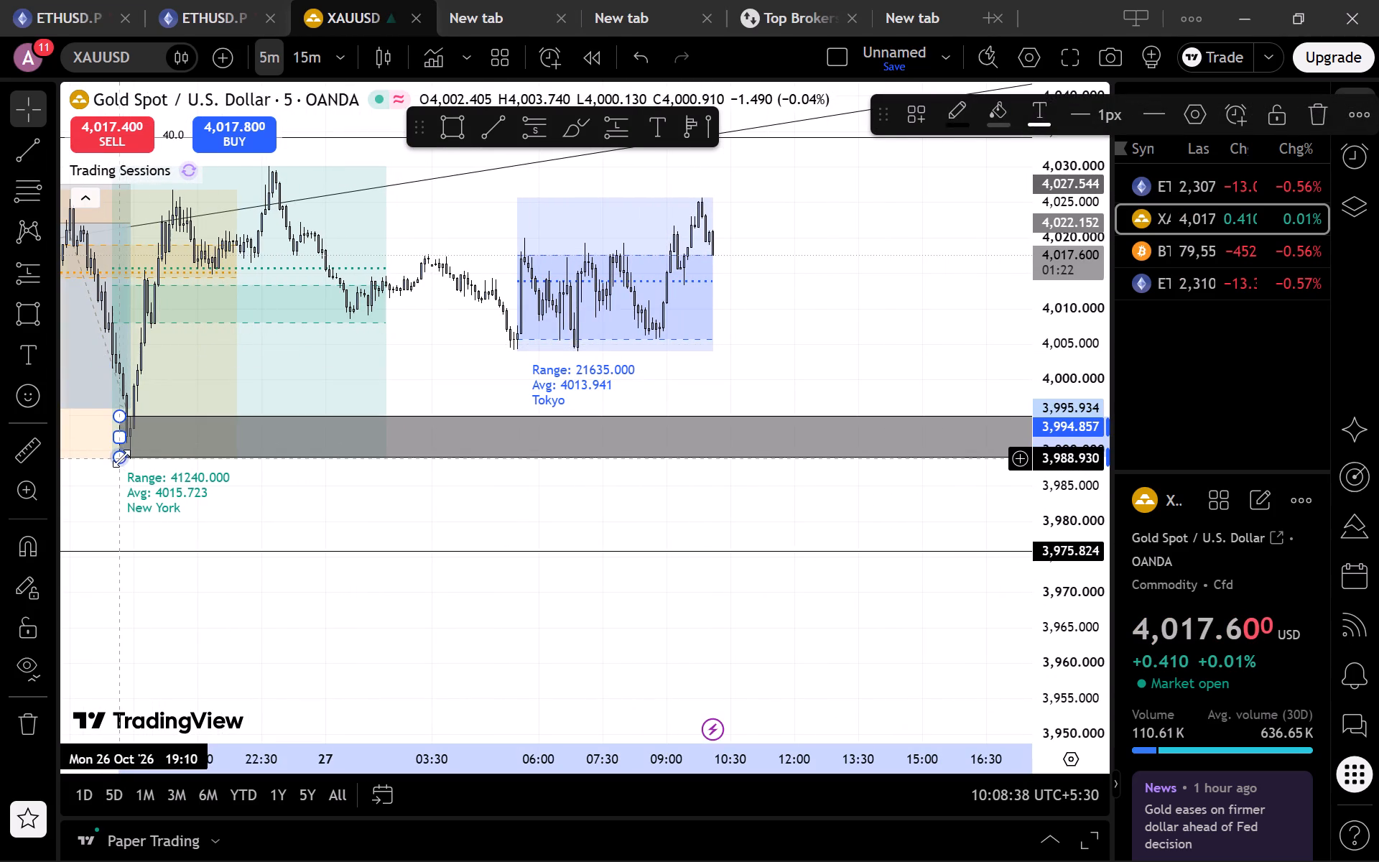
{"action": "left_click_drag", "start_coordinate": [121, 458], "coordinate": [108, 461]}
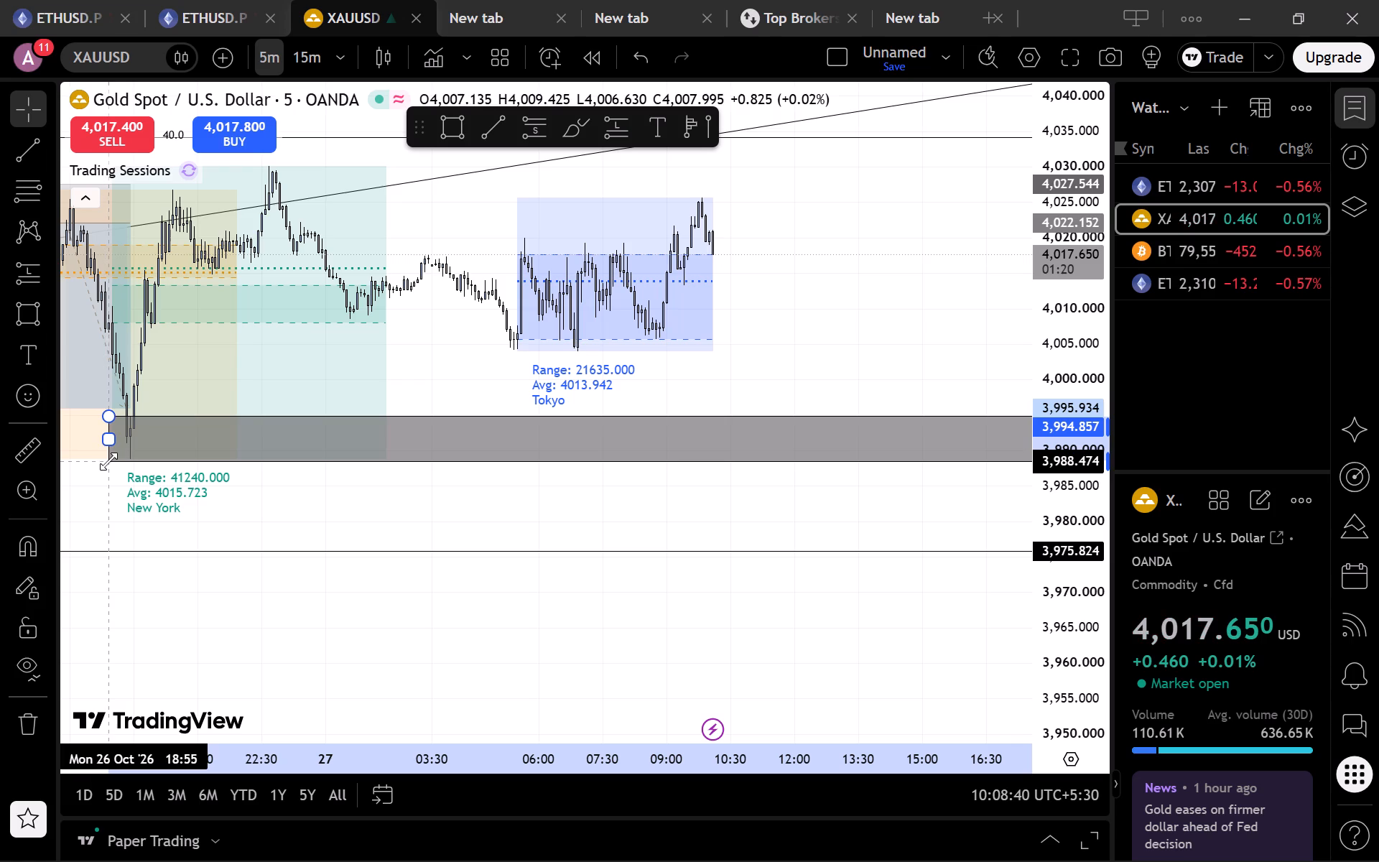
{"action": "left_click_drag", "start_coordinate": [108, 461], "coordinate": [112, 458]}
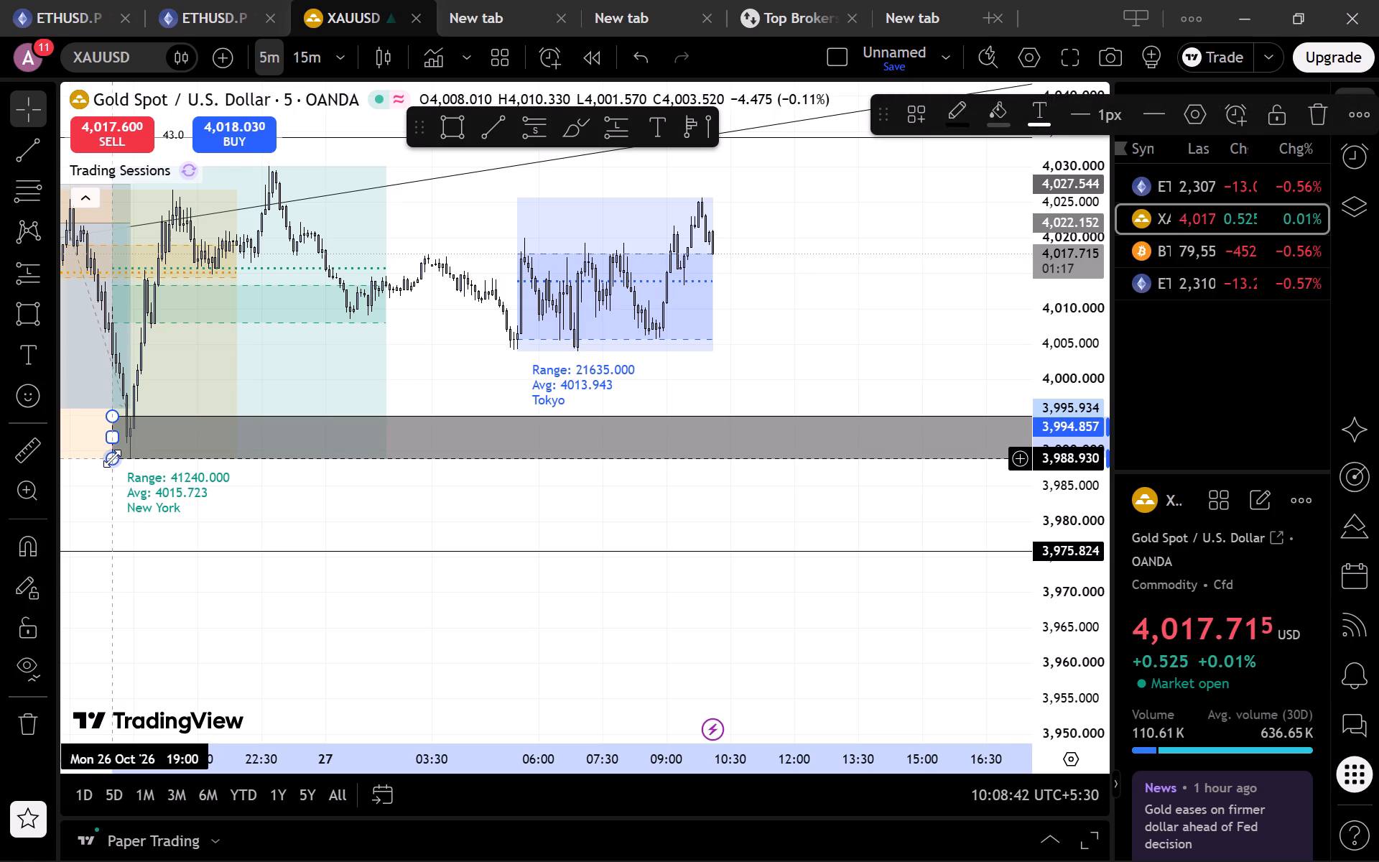
{"action": "left_click_drag", "start_coordinate": [110, 444], "coordinate": [126, 446]}
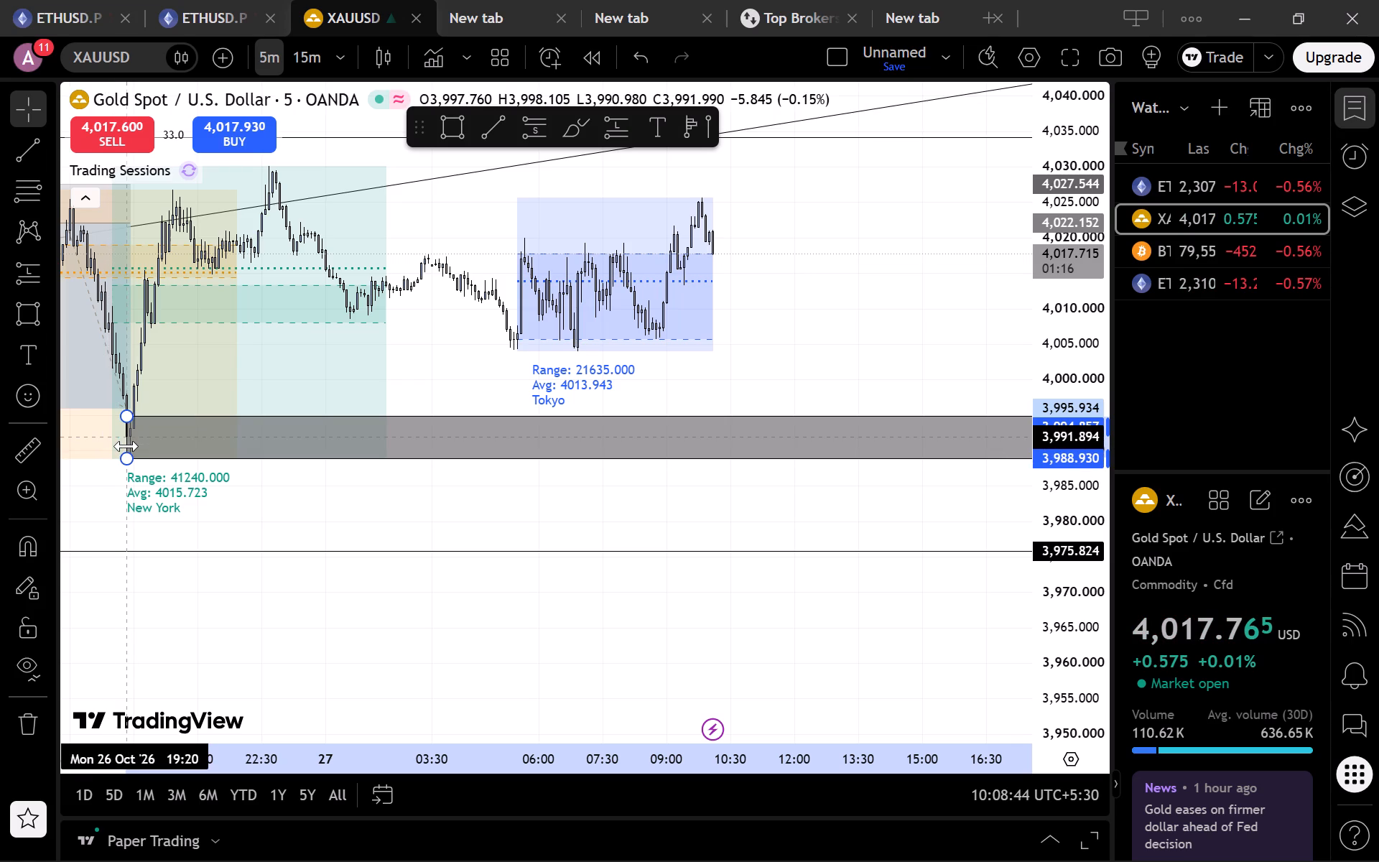
{"action": "left_click_drag", "start_coordinate": [126, 446], "coordinate": [126, 448]}
{"action": "left_click", "coordinate": [194, 522]}
Switch the XAUUSD chart to the 1-minute timeframe and examine the 26 October New York low around the grey rectangle.
{"action": "left_click_drag", "start_coordinate": [381, 512], "coordinate": [300, 527]}
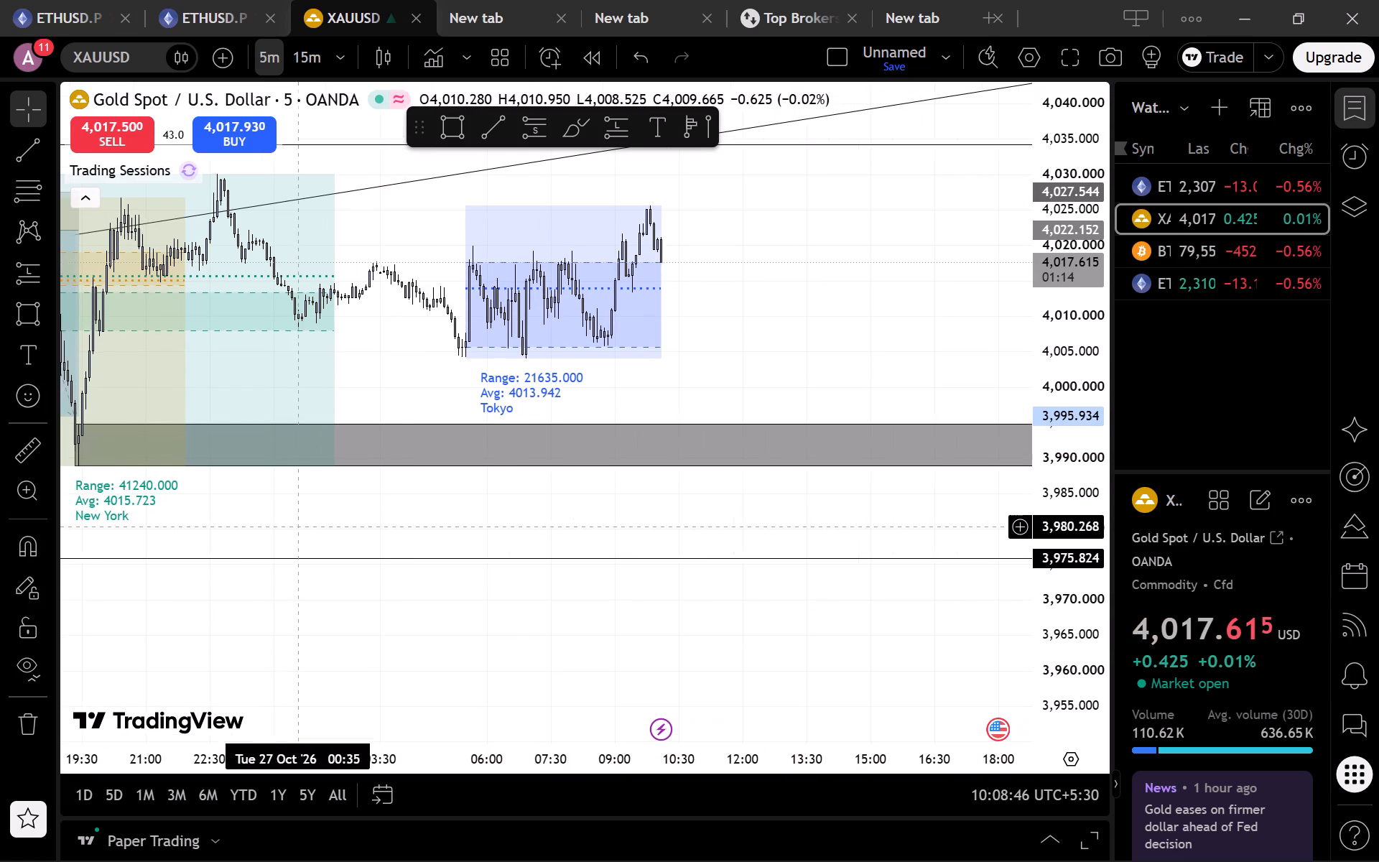
{"action": "left_click_drag", "start_coordinate": [560, 396], "coordinate": [348, 409]}
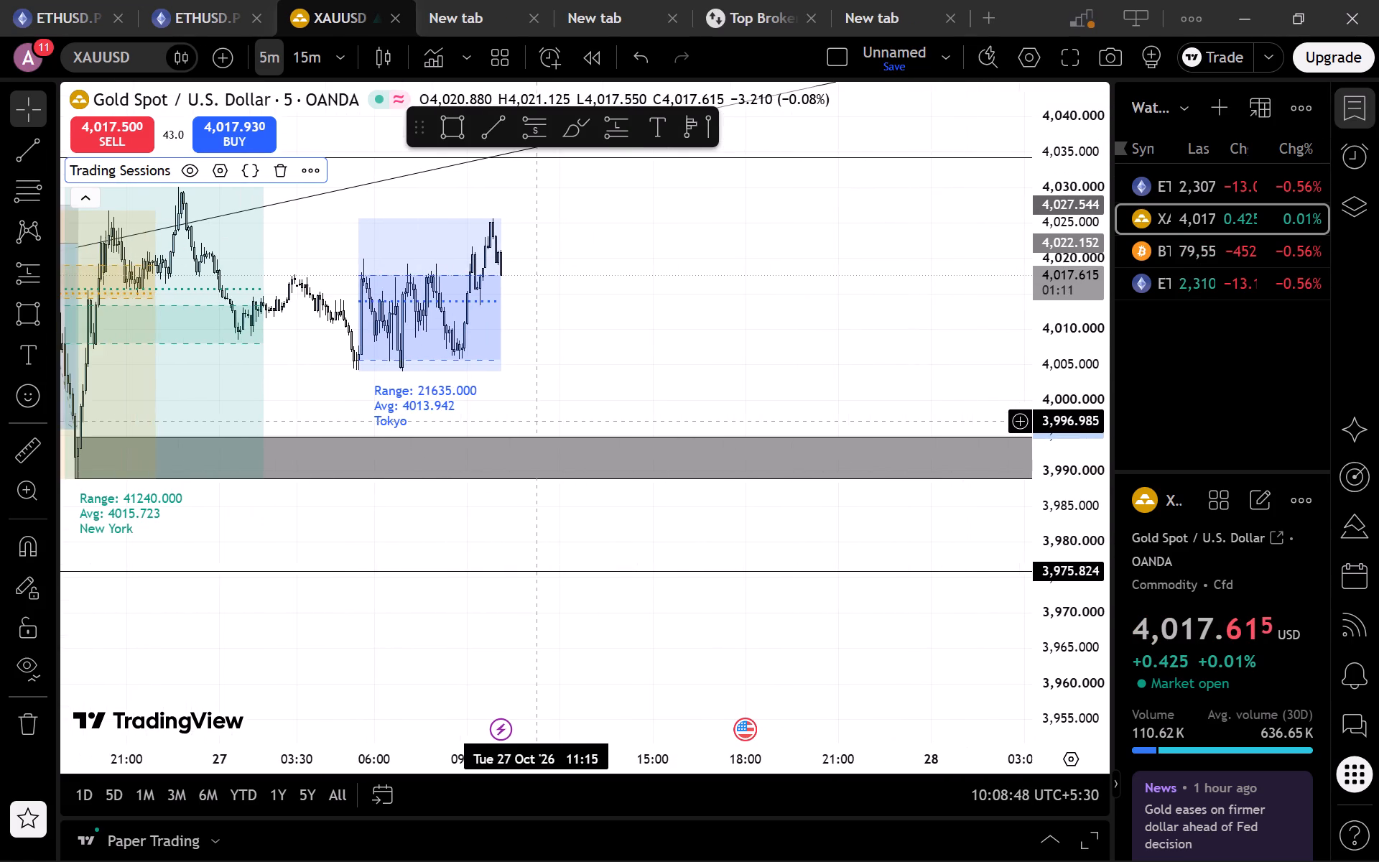
{"action": "left_click_drag", "start_coordinate": [646, 371], "coordinate": [525, 478]}
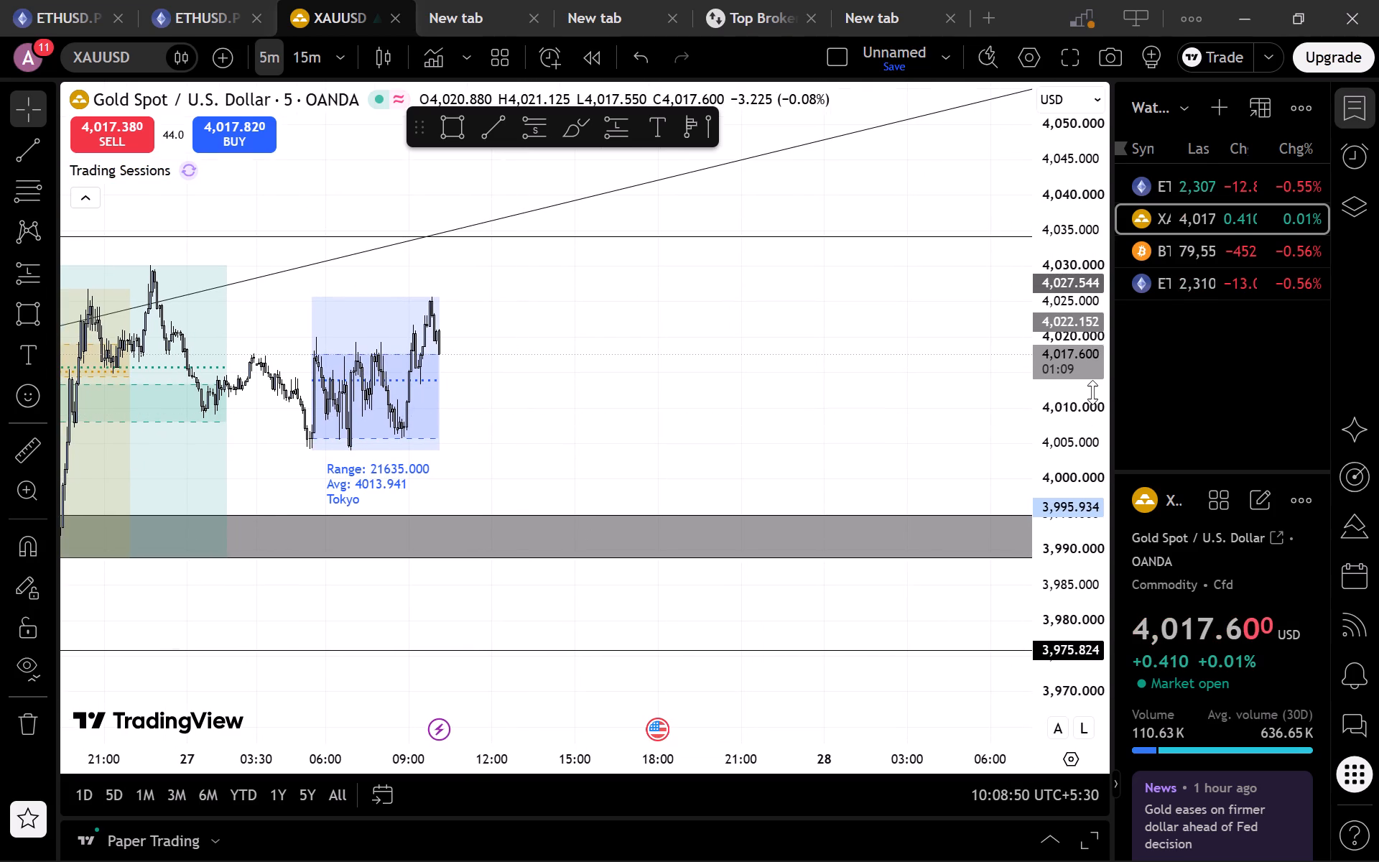
{"action": "left_click_drag", "start_coordinate": [1092, 392], "coordinate": [1105, 491]}
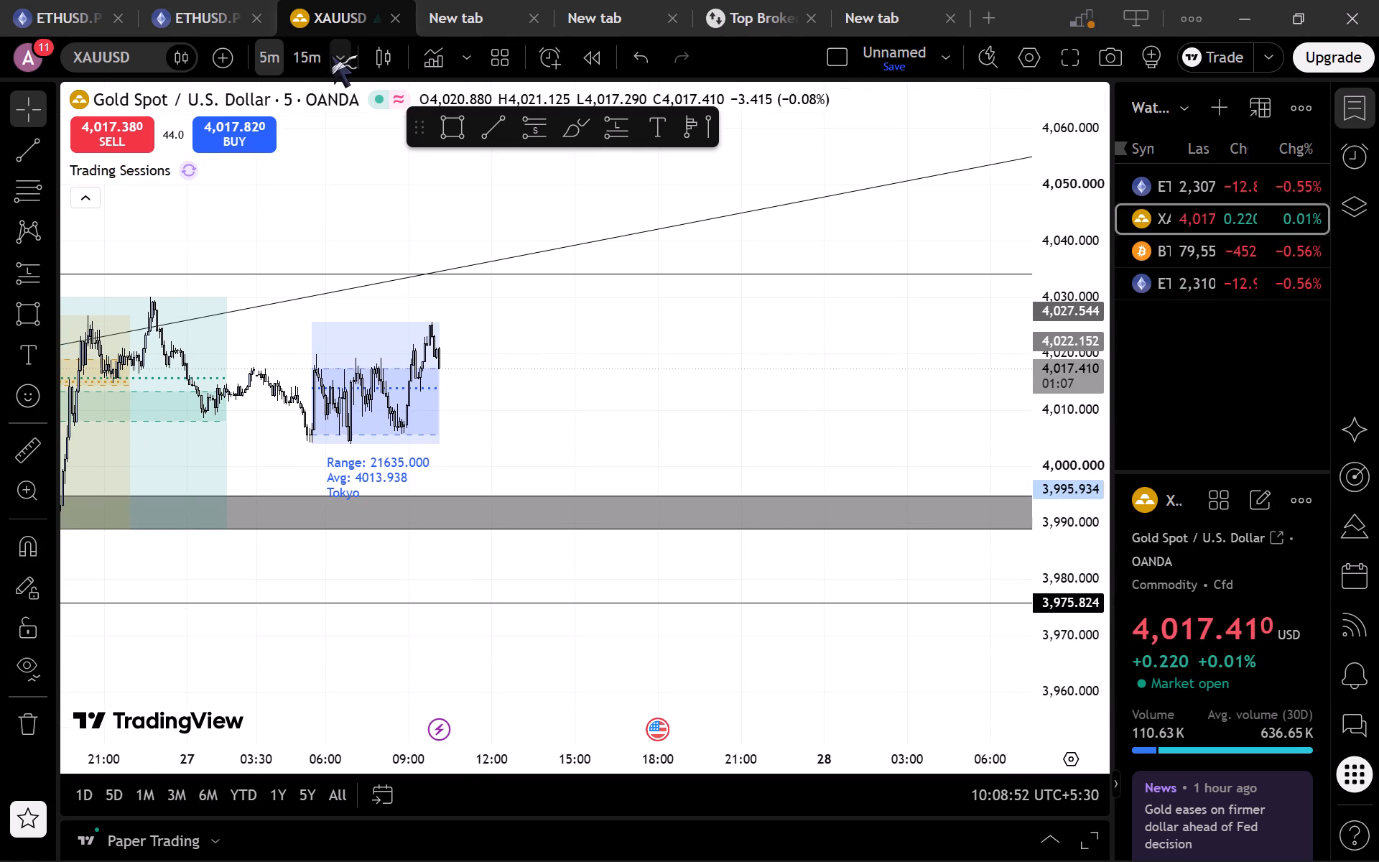
{"action": "left_click", "coordinate": [330, 54]}
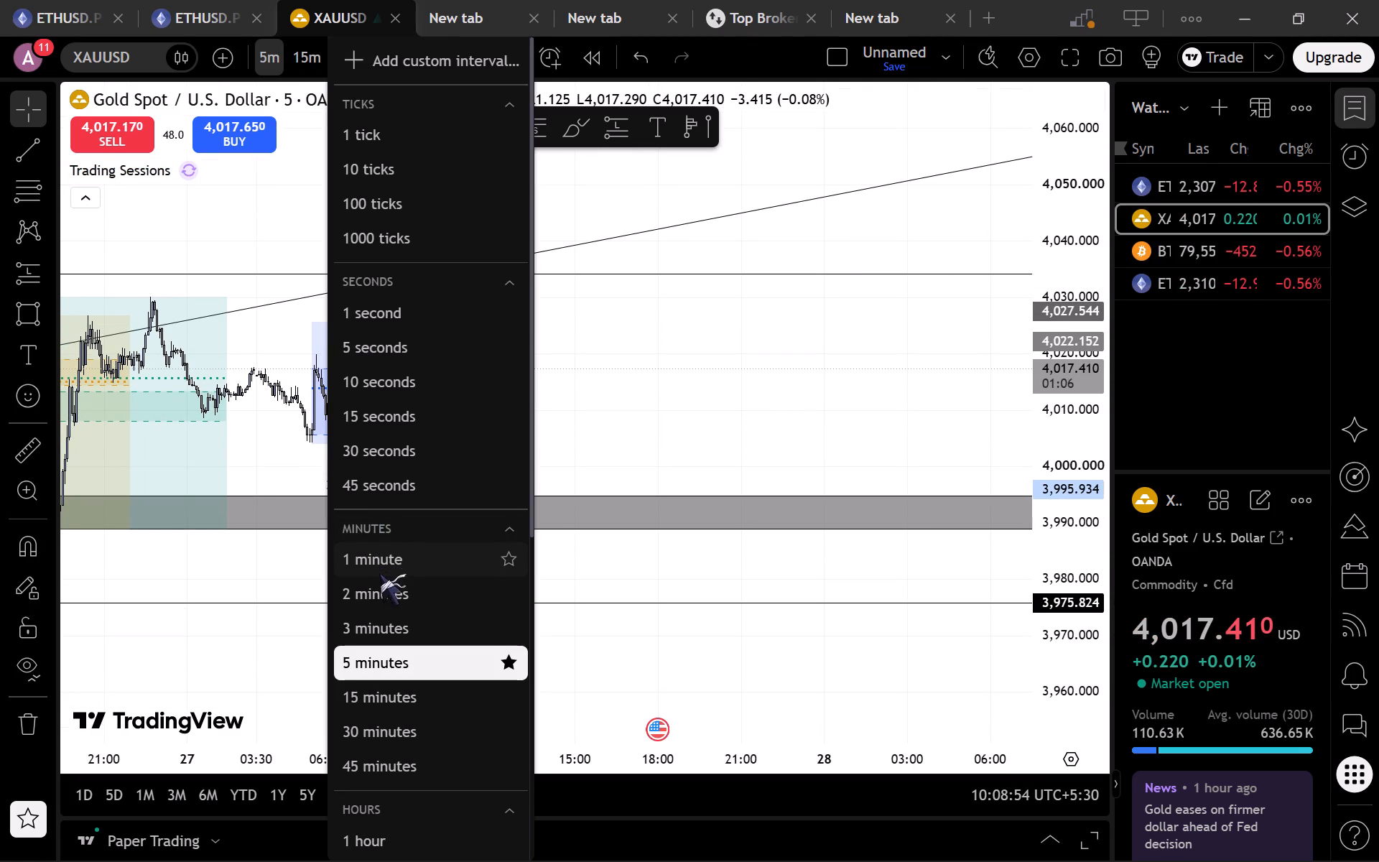
{"action": "left_click", "coordinate": [378, 560]}
{"action": "scroll", "coordinate": [279, 533], "scroll_direction": "right", "scroll_amount": 4}
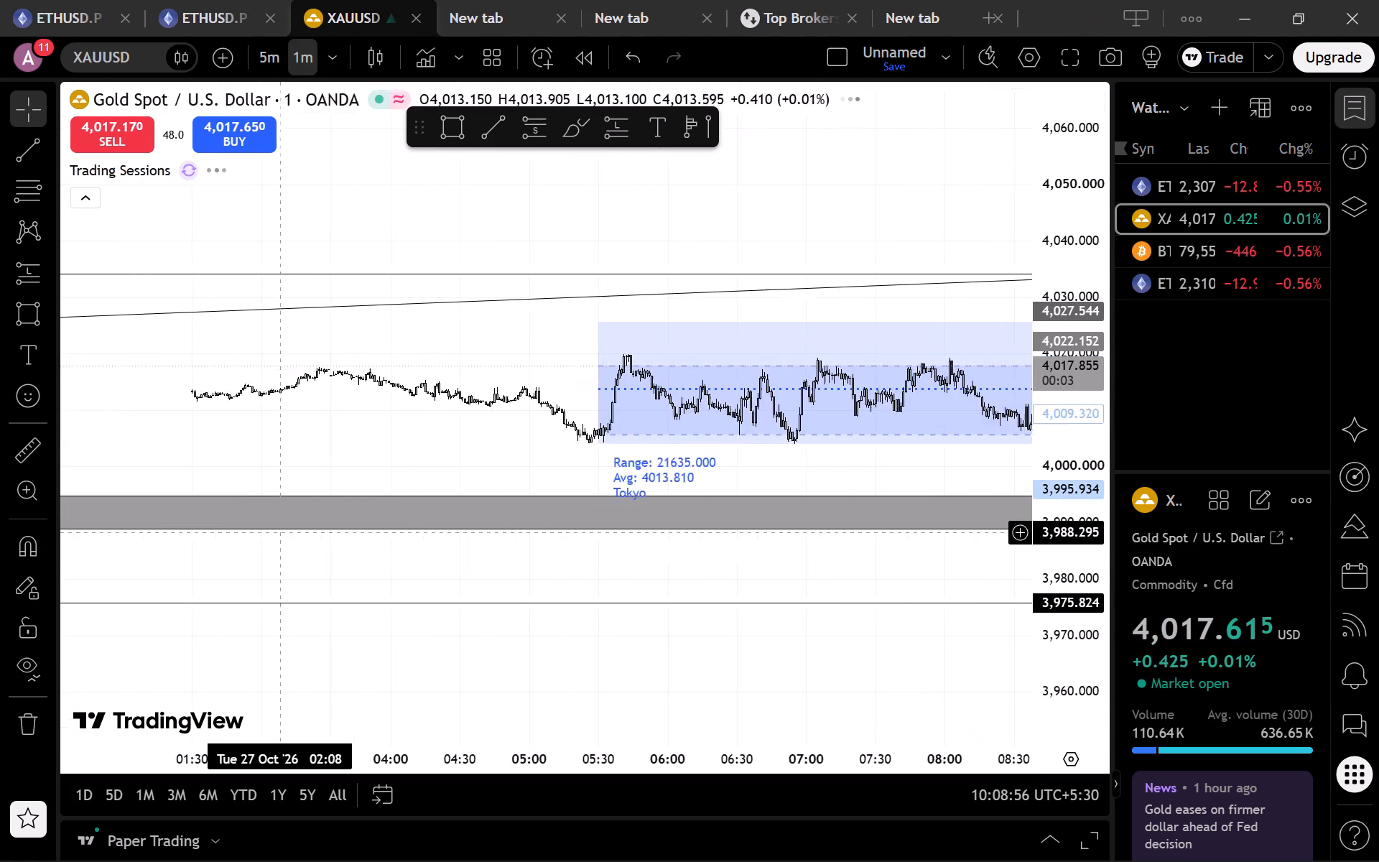
{"action": "scroll", "coordinate": [279, 533], "scroll_direction": "right", "scroll_amount": 4}
{"action": "scroll", "coordinate": [279, 533], "scroll_direction": "left", "scroll_amount": 1}
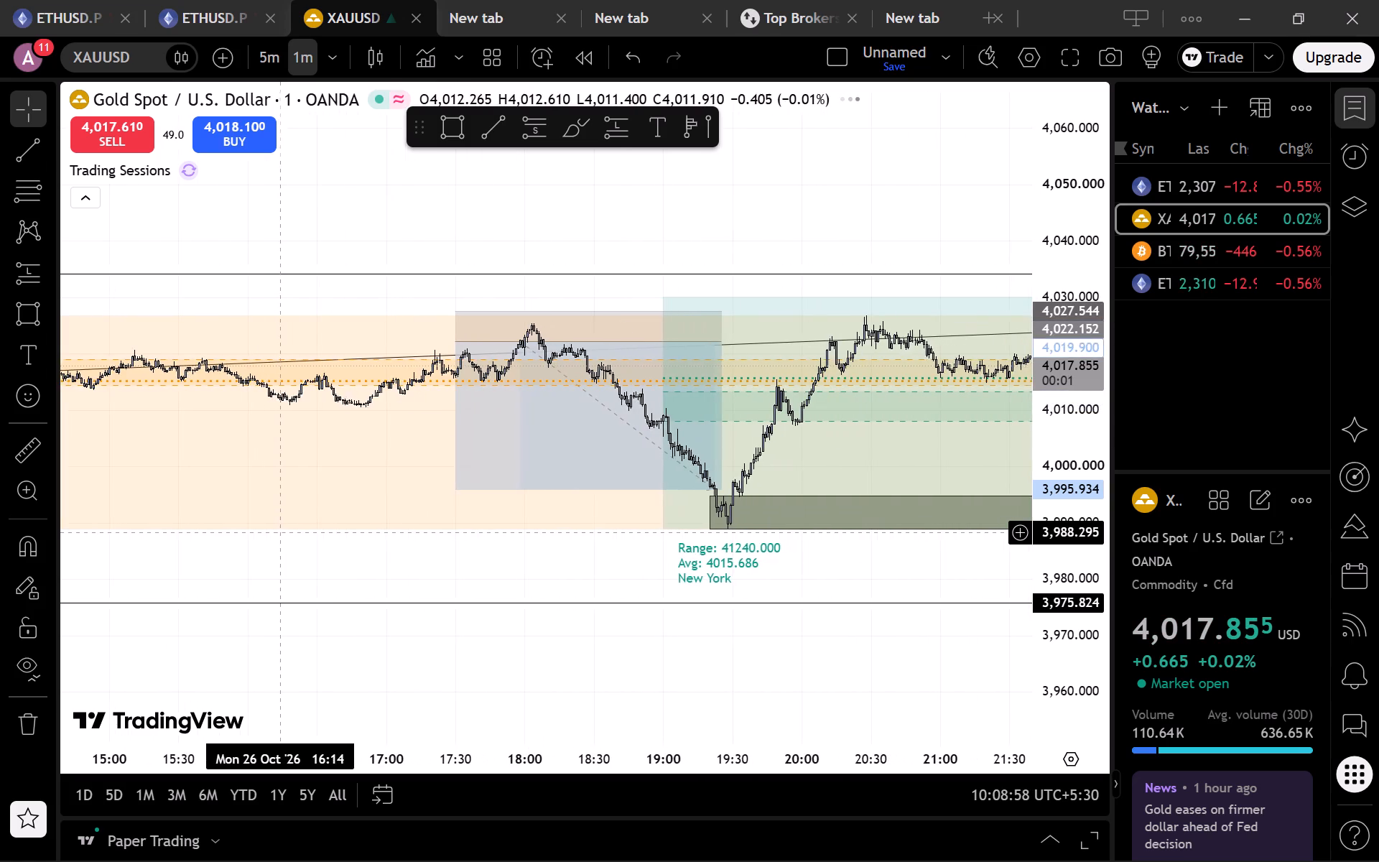
{"action": "scroll", "coordinate": [279, 533], "scroll_direction": "left", "scroll_amount": 1}
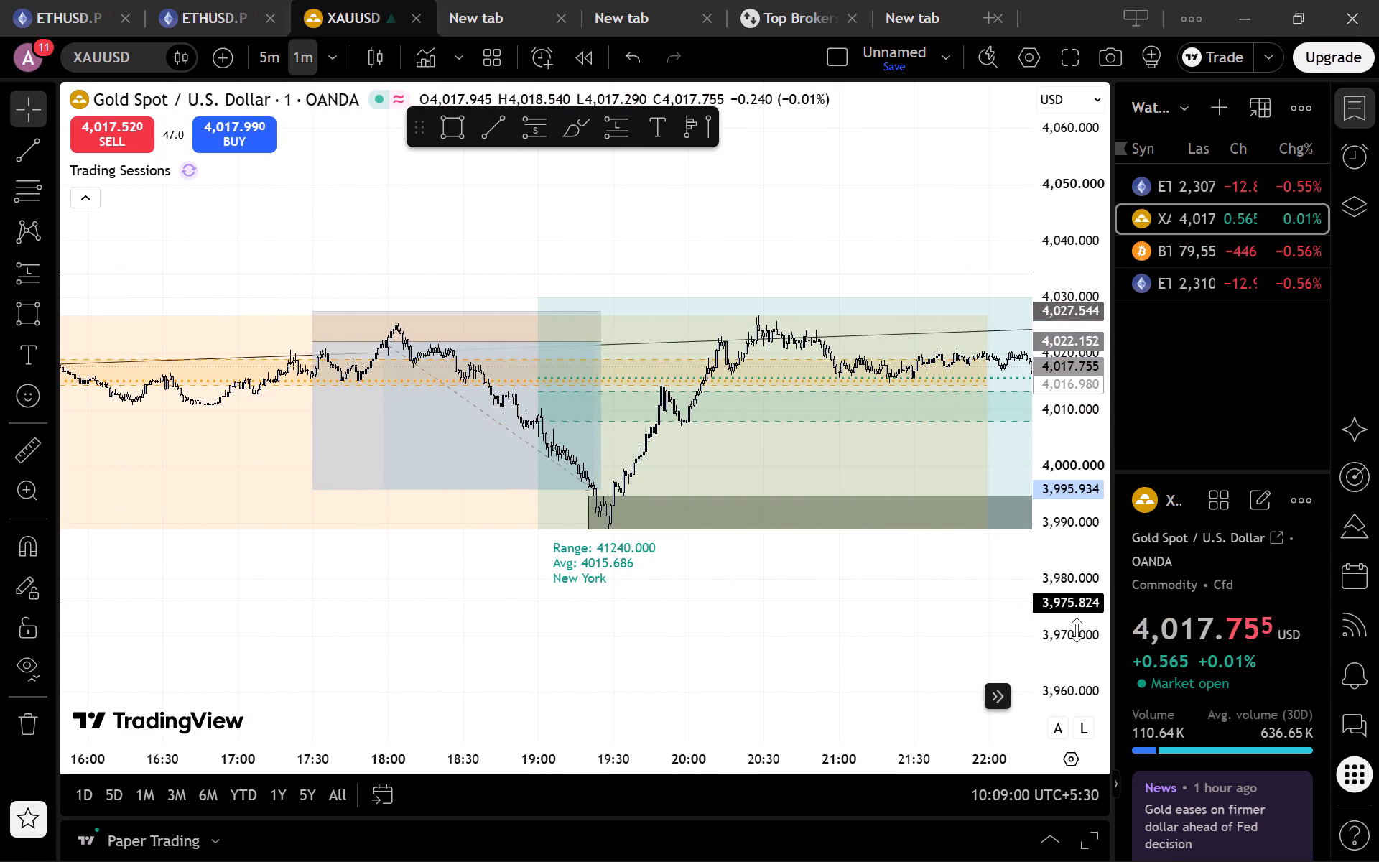
Draw a smaller rectangle inside the grey zone, from about 3,991.3 down to 3,988.9, spanning 26 Oct 19:26 to about 20:12.
{"action": "left_click_drag", "start_coordinate": [1077, 630], "coordinate": [1122, 293]}
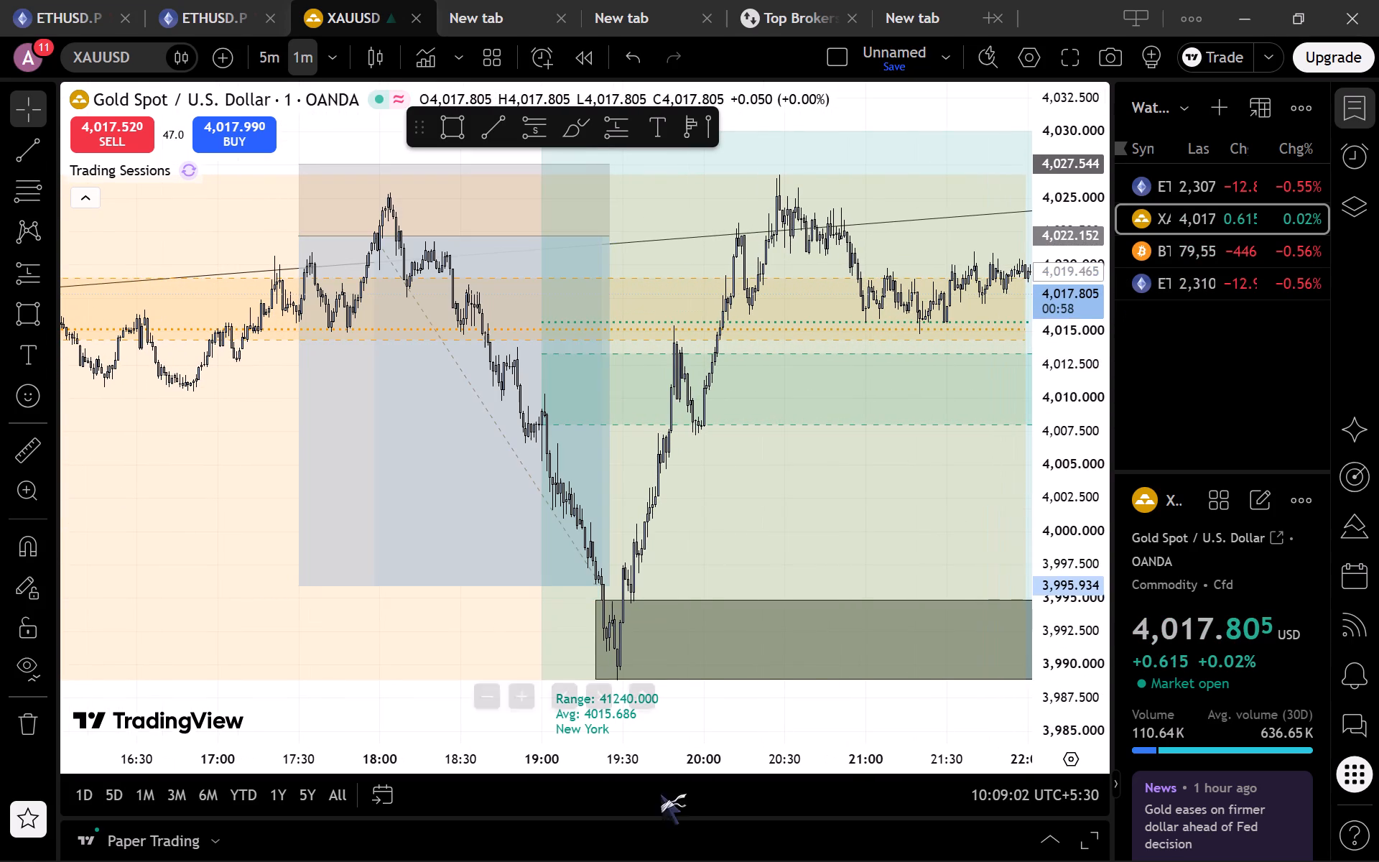
{"action": "left_click_drag", "start_coordinate": [817, 706], "coordinate": [709, 491]}
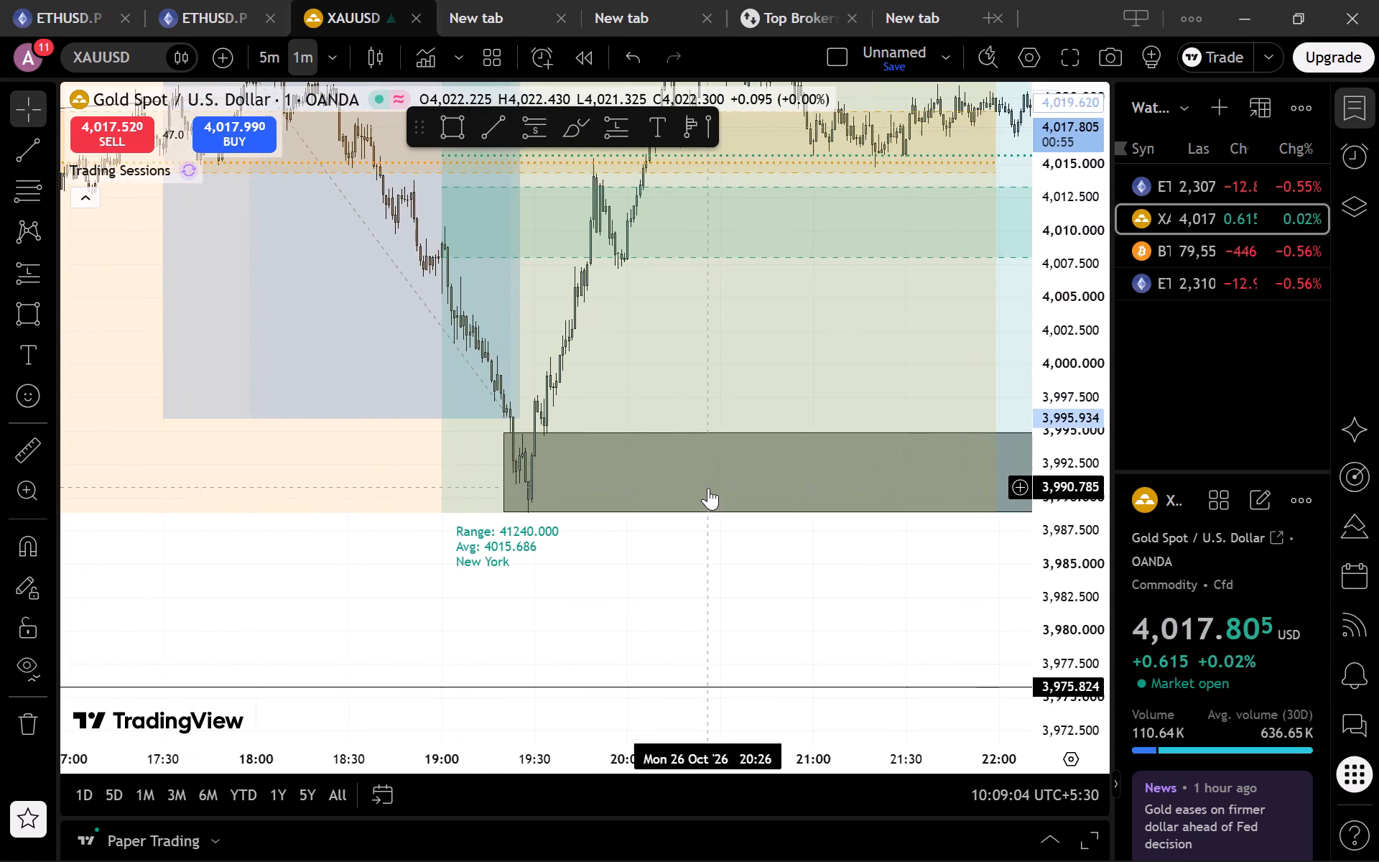
{"action": "left_click", "coordinate": [504, 433]}
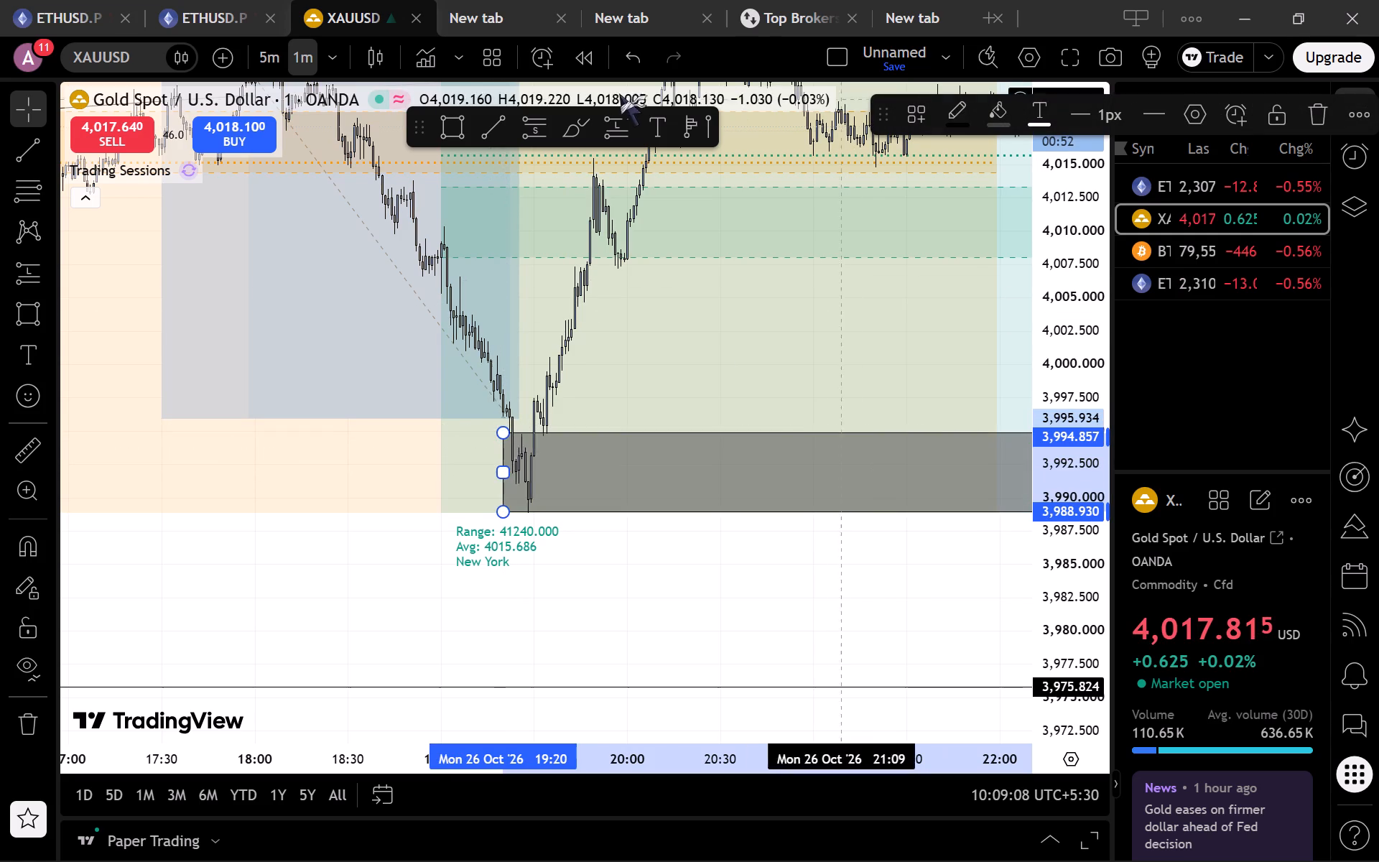
{"action": "left_click", "coordinate": [443, 134]}
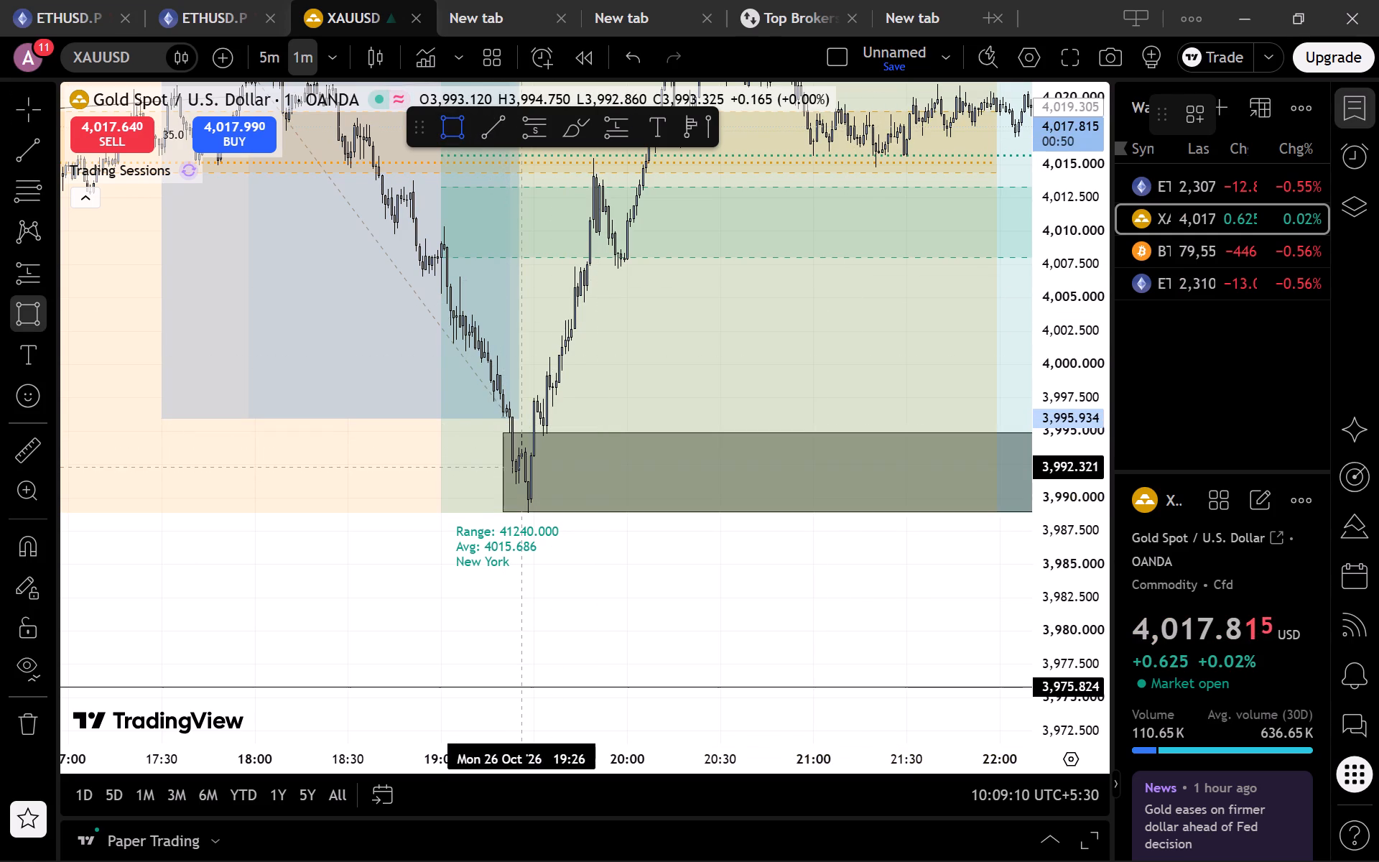
{"action": "left_click_drag", "start_coordinate": [521, 480], "coordinate": [531, 480]}
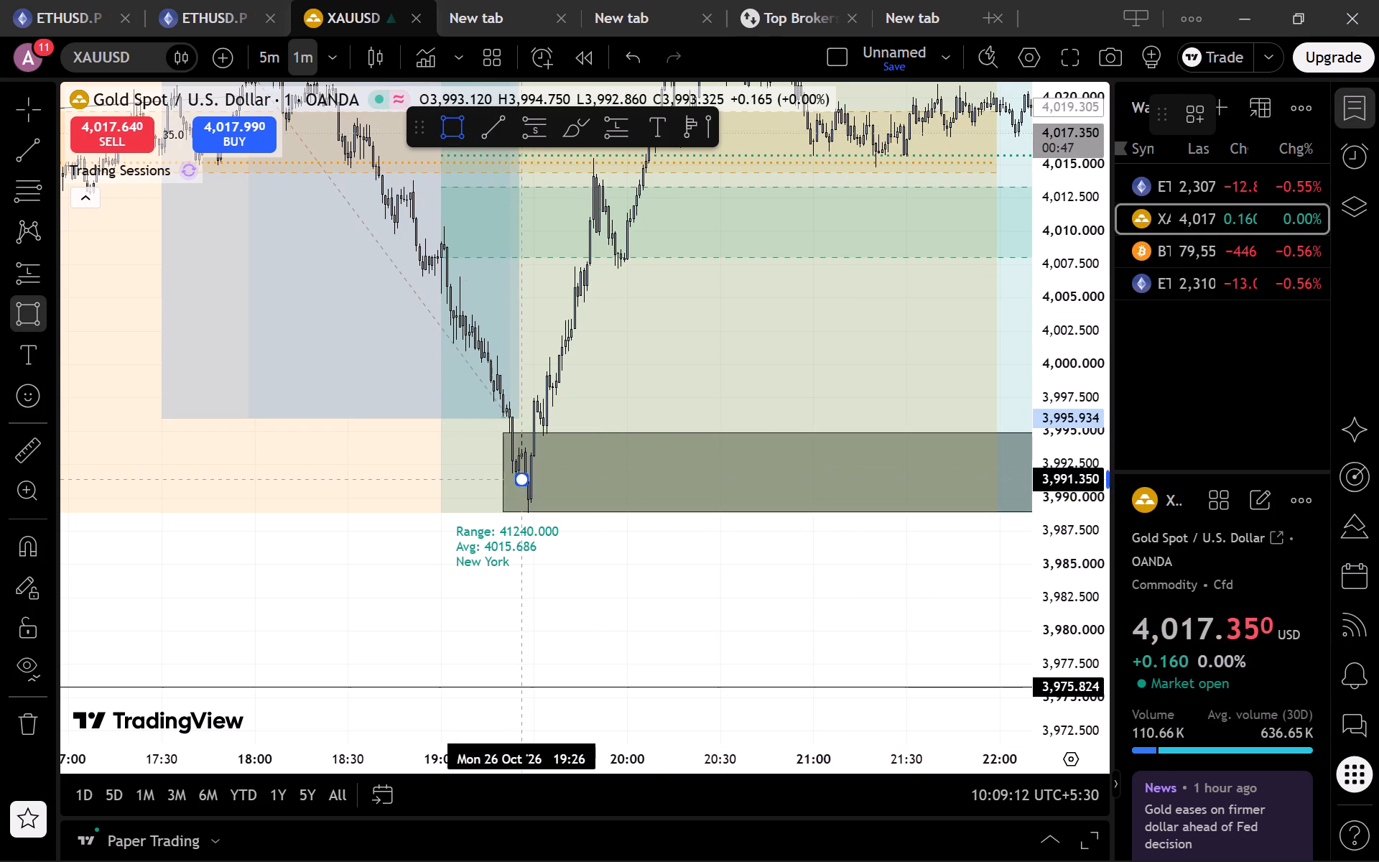
{"action": "left_click_drag", "start_coordinate": [531, 480], "coordinate": [664, 513]}
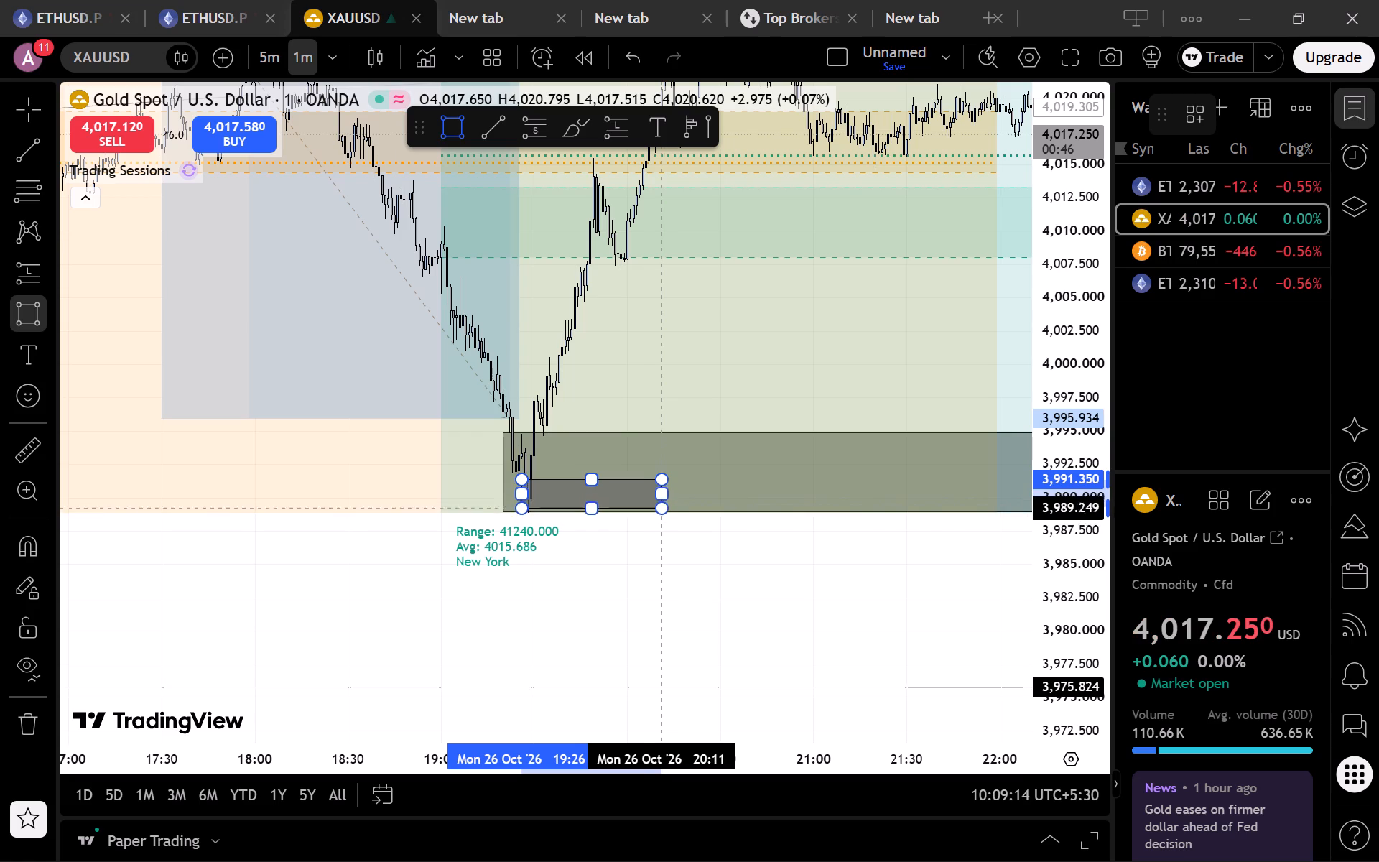
{"action": "left_click_drag", "start_coordinate": [664, 513], "coordinate": [664, 512]}
{"action": "left_click", "coordinate": [664, 512]}
{"action": "left_click", "coordinate": [664, 551]}
{"action": "left_click_drag", "start_coordinate": [664, 551], "coordinate": [651, 551]}
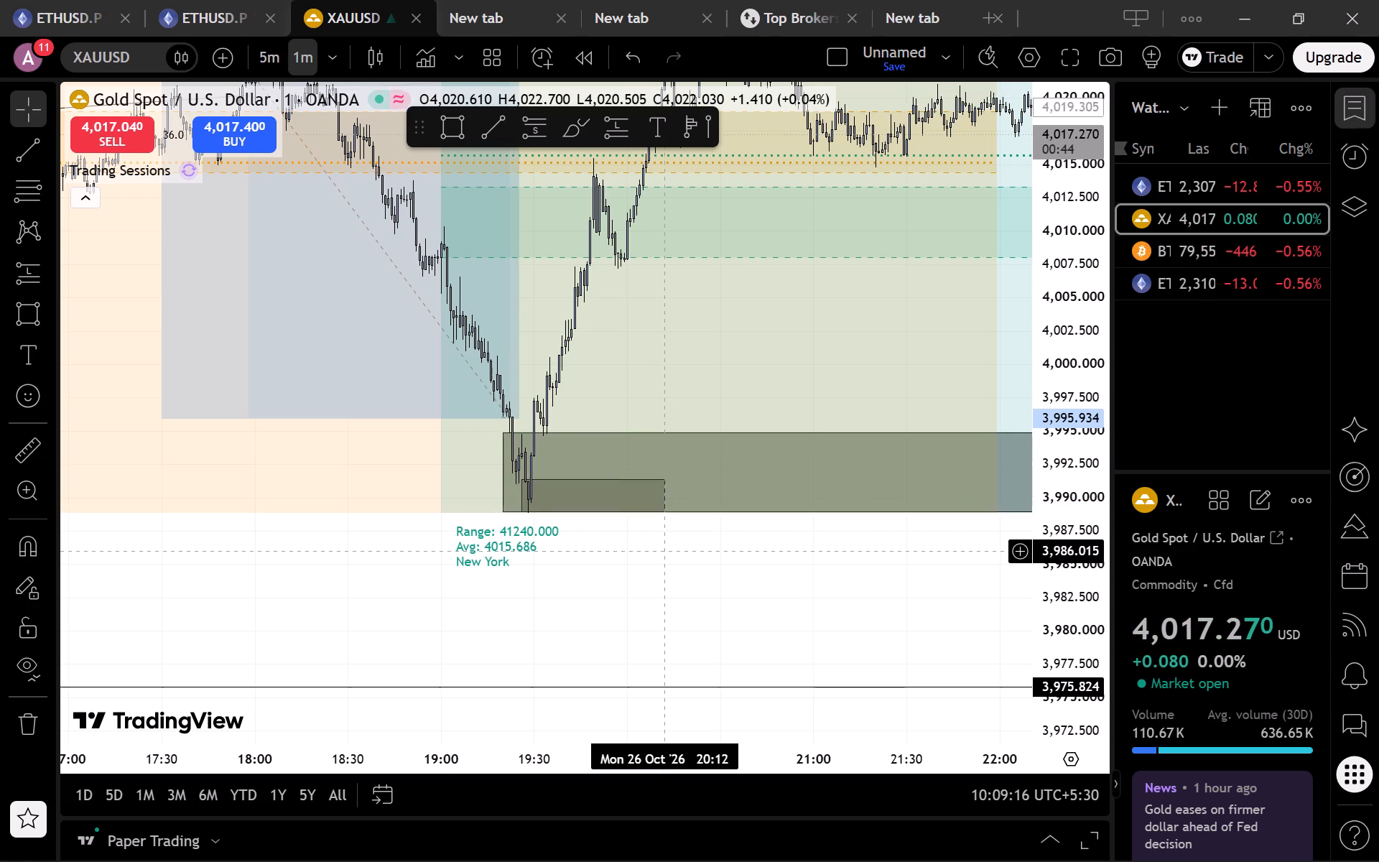
Extend the smaller rectangle's end time past 27 October 18:00, keeping its price range and 19:26 start.
{"action": "left_click_drag", "start_coordinate": [651, 551], "coordinate": [389, 560]}
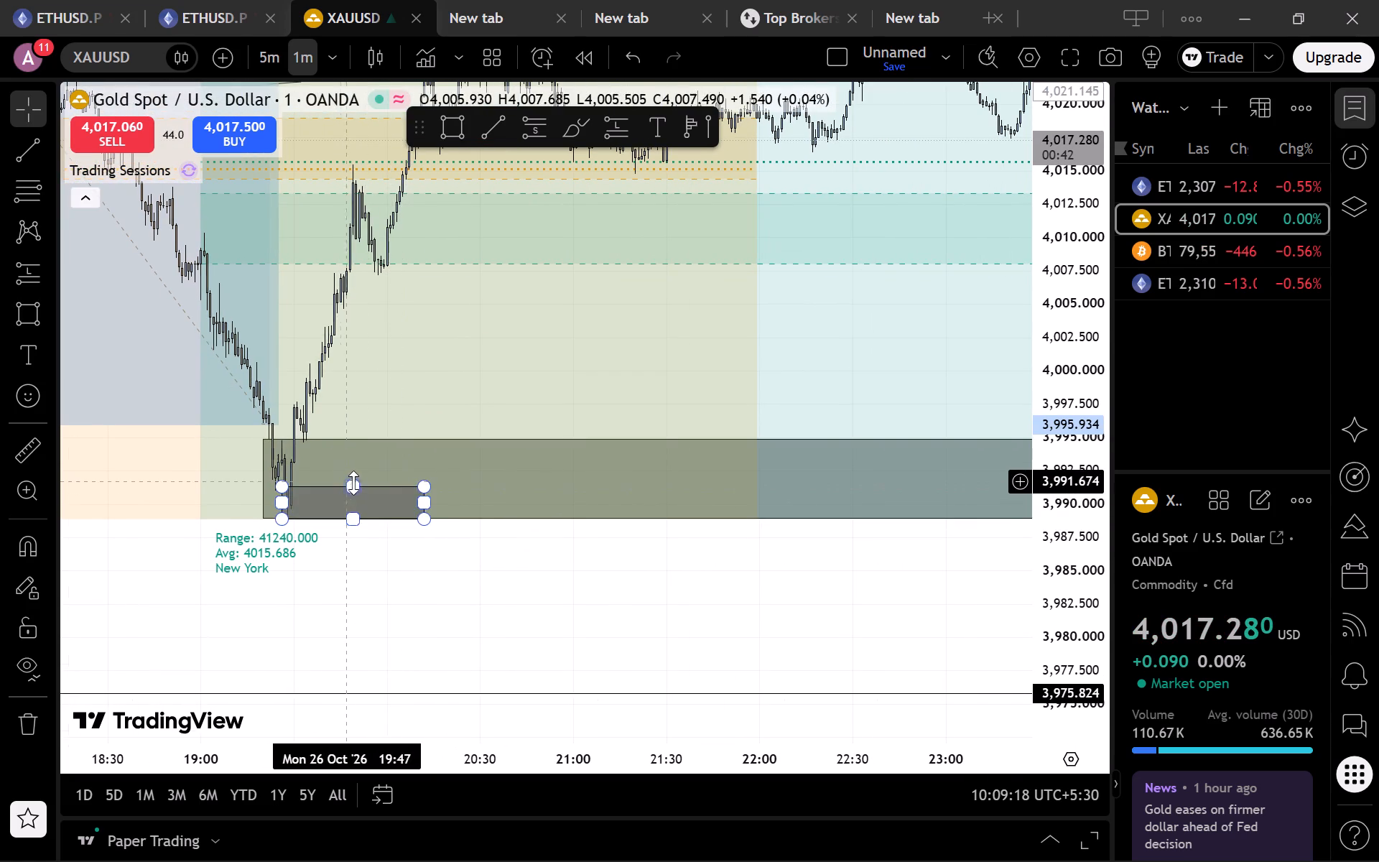
{"action": "left_click", "coordinate": [356, 486]}
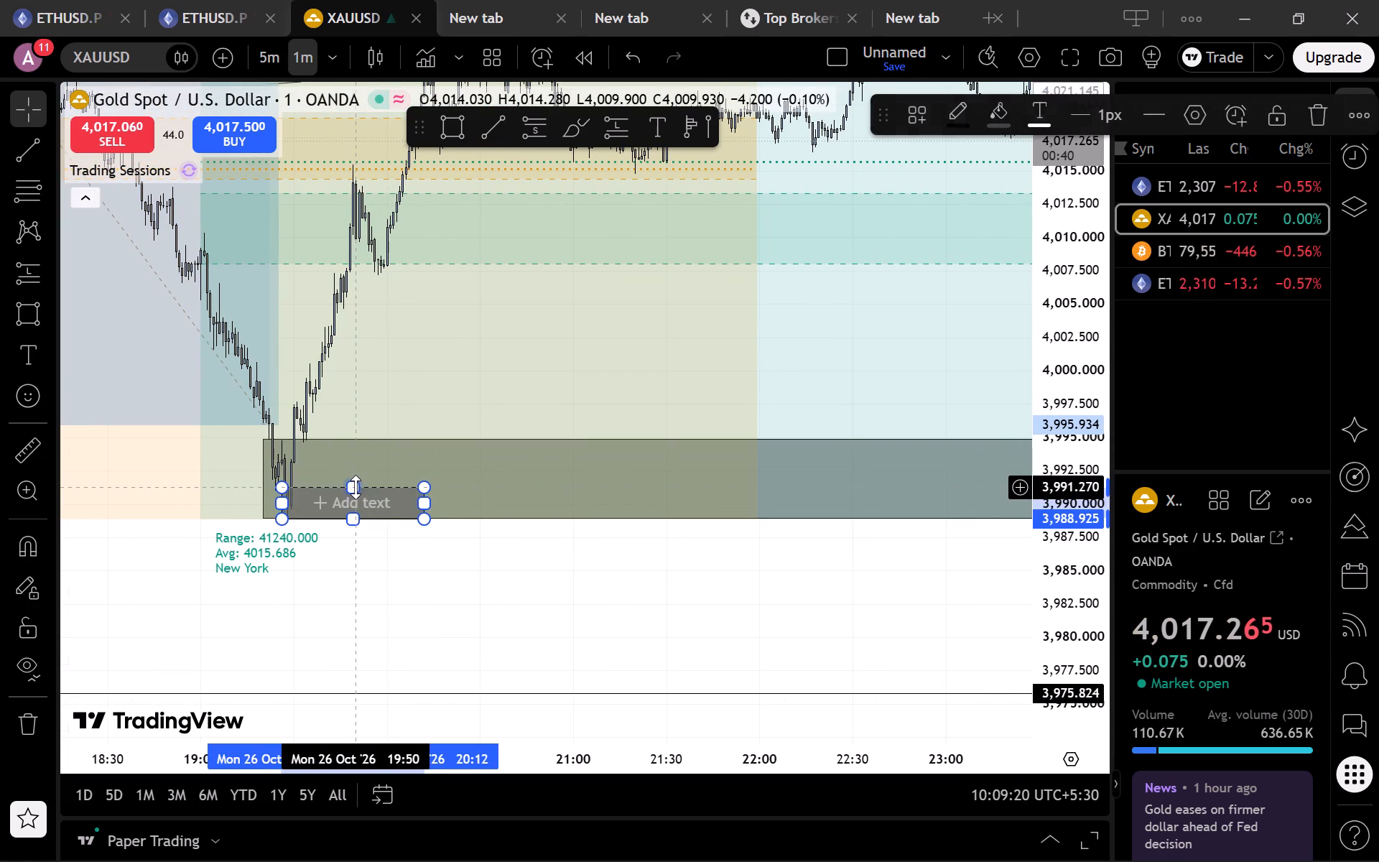
{"action": "left_click", "coordinate": [416, 566]}
{"action": "left_click_drag", "start_coordinate": [426, 505], "coordinate": [1202, 680]}
{"action": "left_click", "coordinate": [810, 596]}
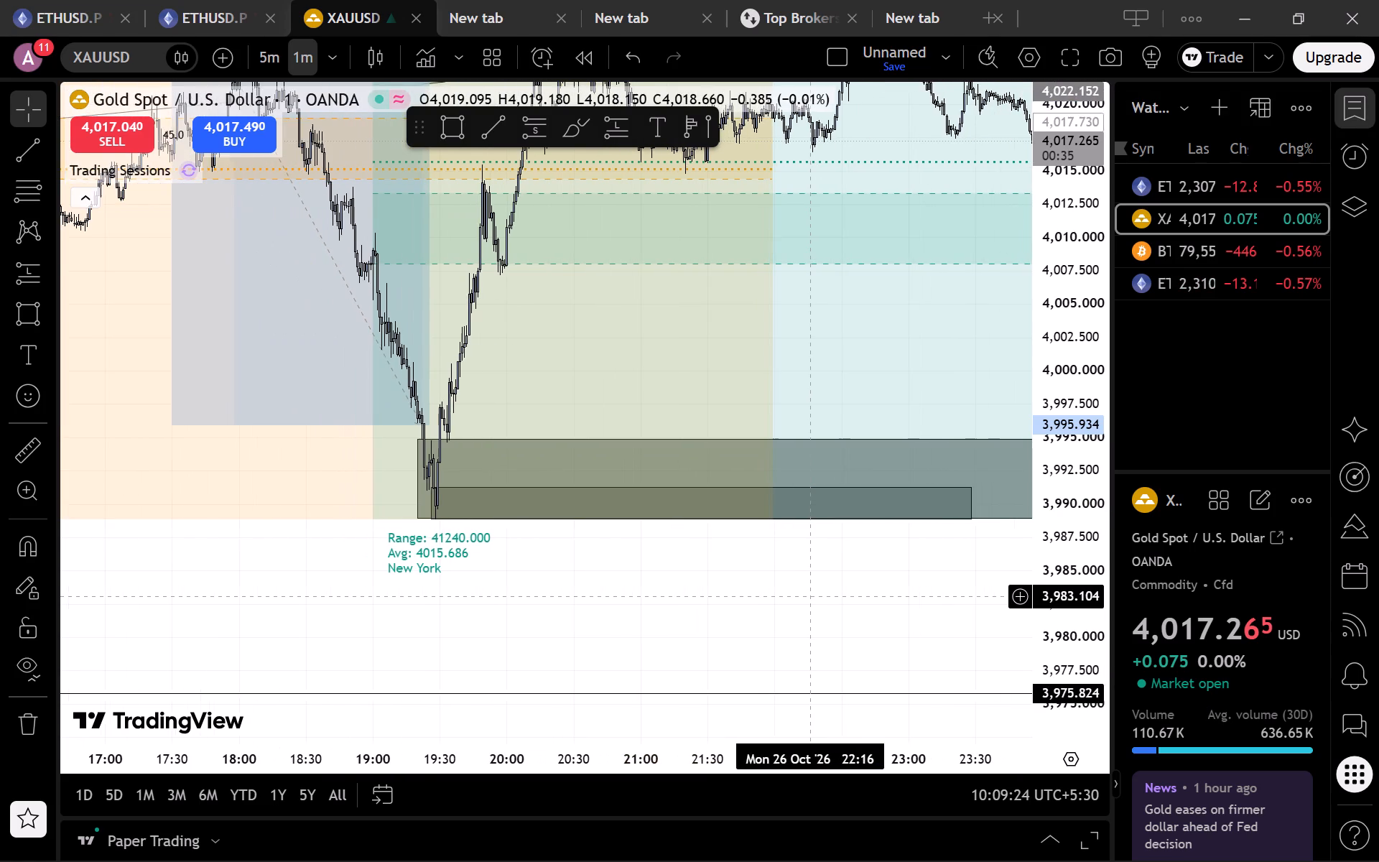
{"action": "left_click_drag", "start_coordinate": [810, 596], "coordinate": [350, 611]}
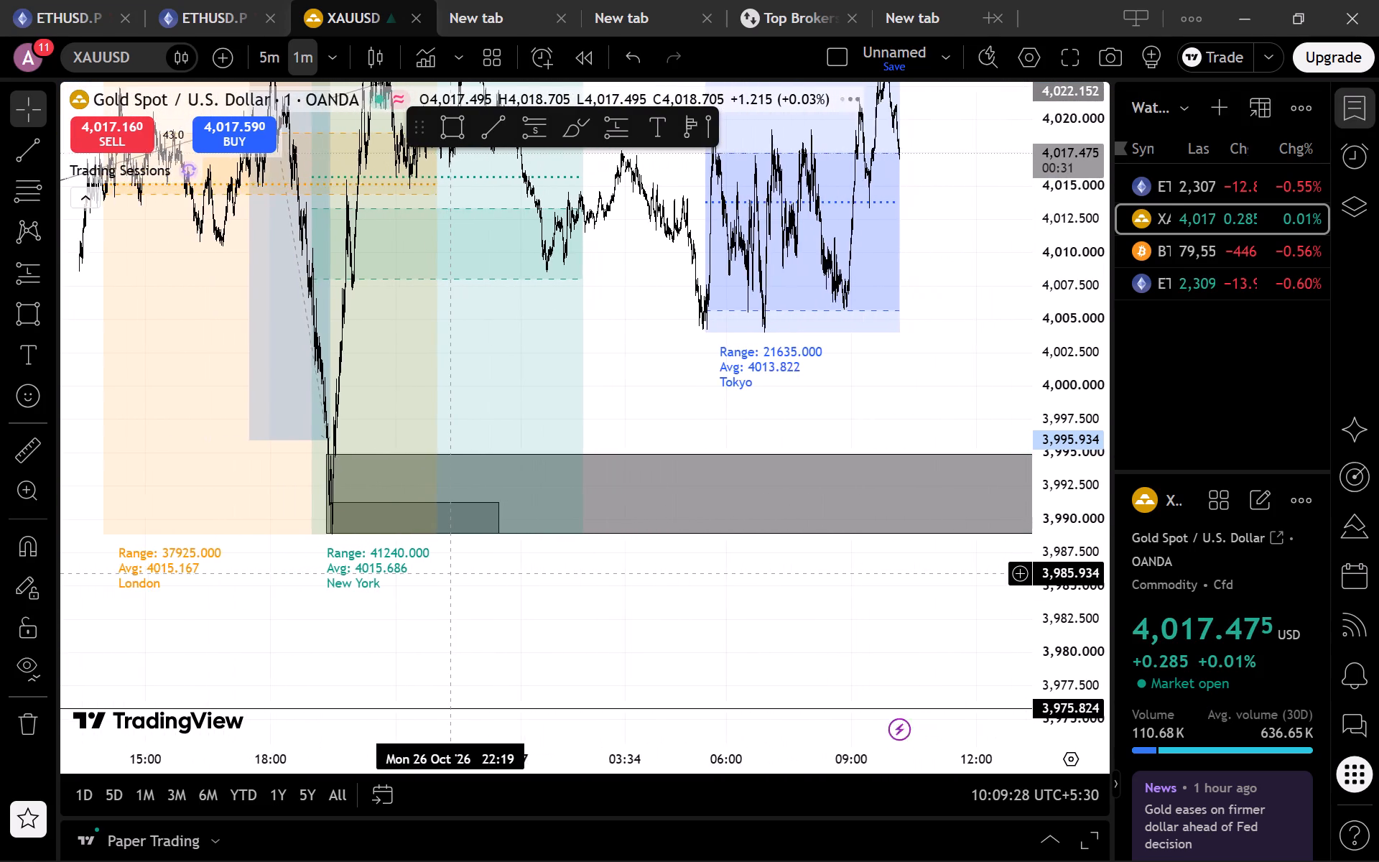
{"action": "left_click_drag", "start_coordinate": [451, 573], "coordinate": [73, 467]}
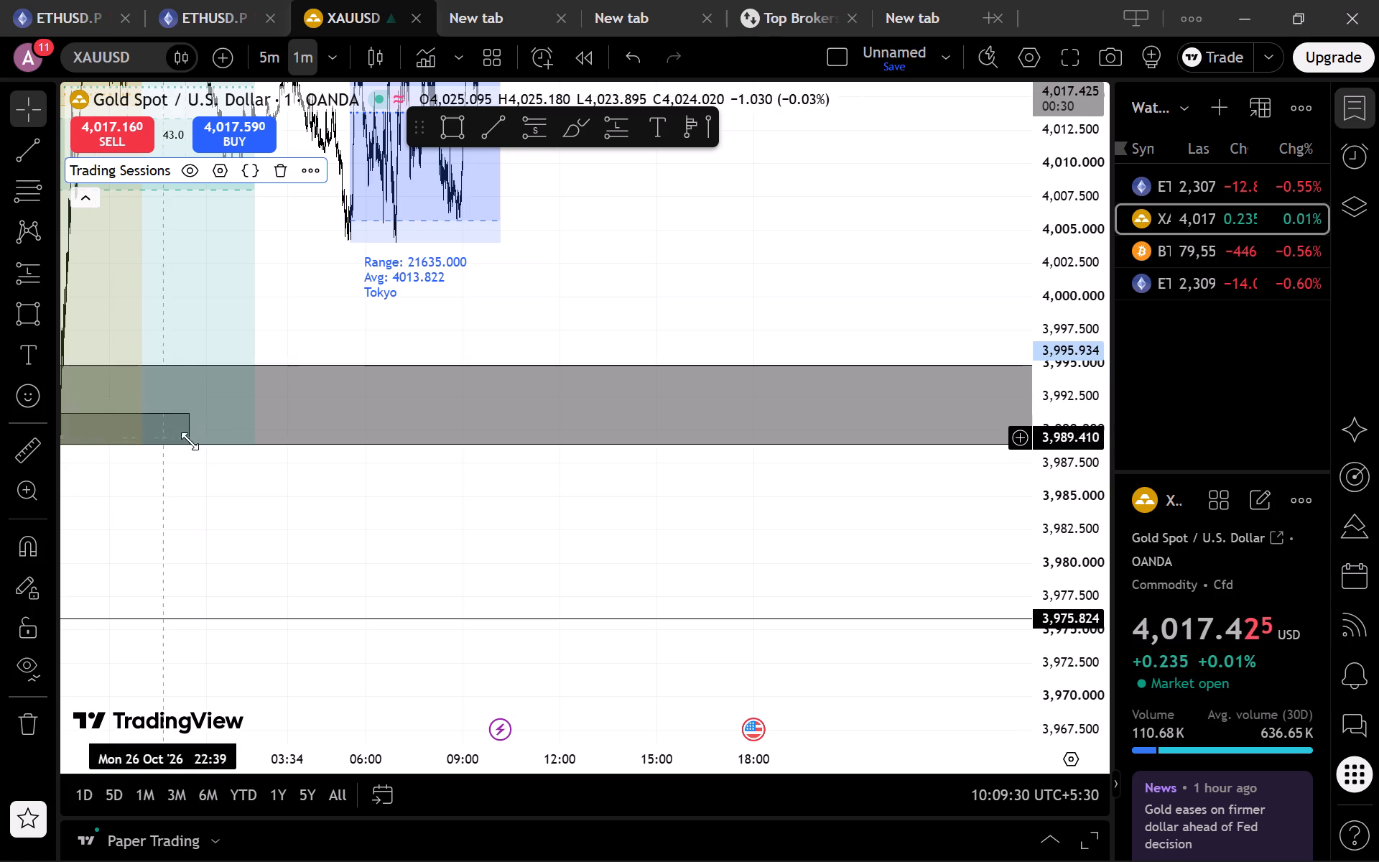
{"action": "left_click_drag", "start_coordinate": [190, 427], "coordinate": [1175, 493]}
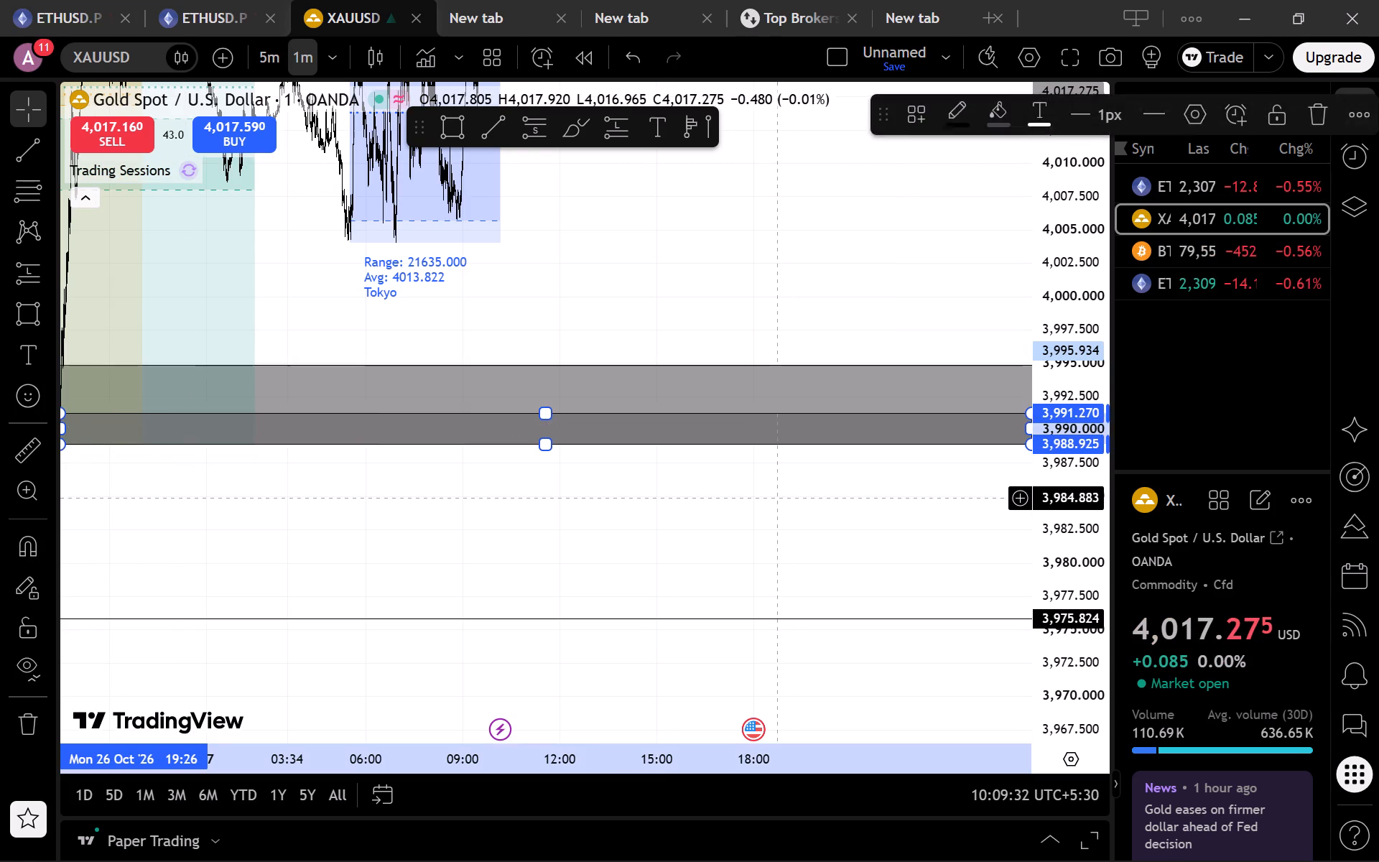
{"action": "left_click", "coordinate": [777, 499]}
Extend the smaller rectangle's end time further into 28 October, keeping its price range.
{"action": "left_click_drag", "start_coordinate": [777, 499], "coordinate": [93, 402]}
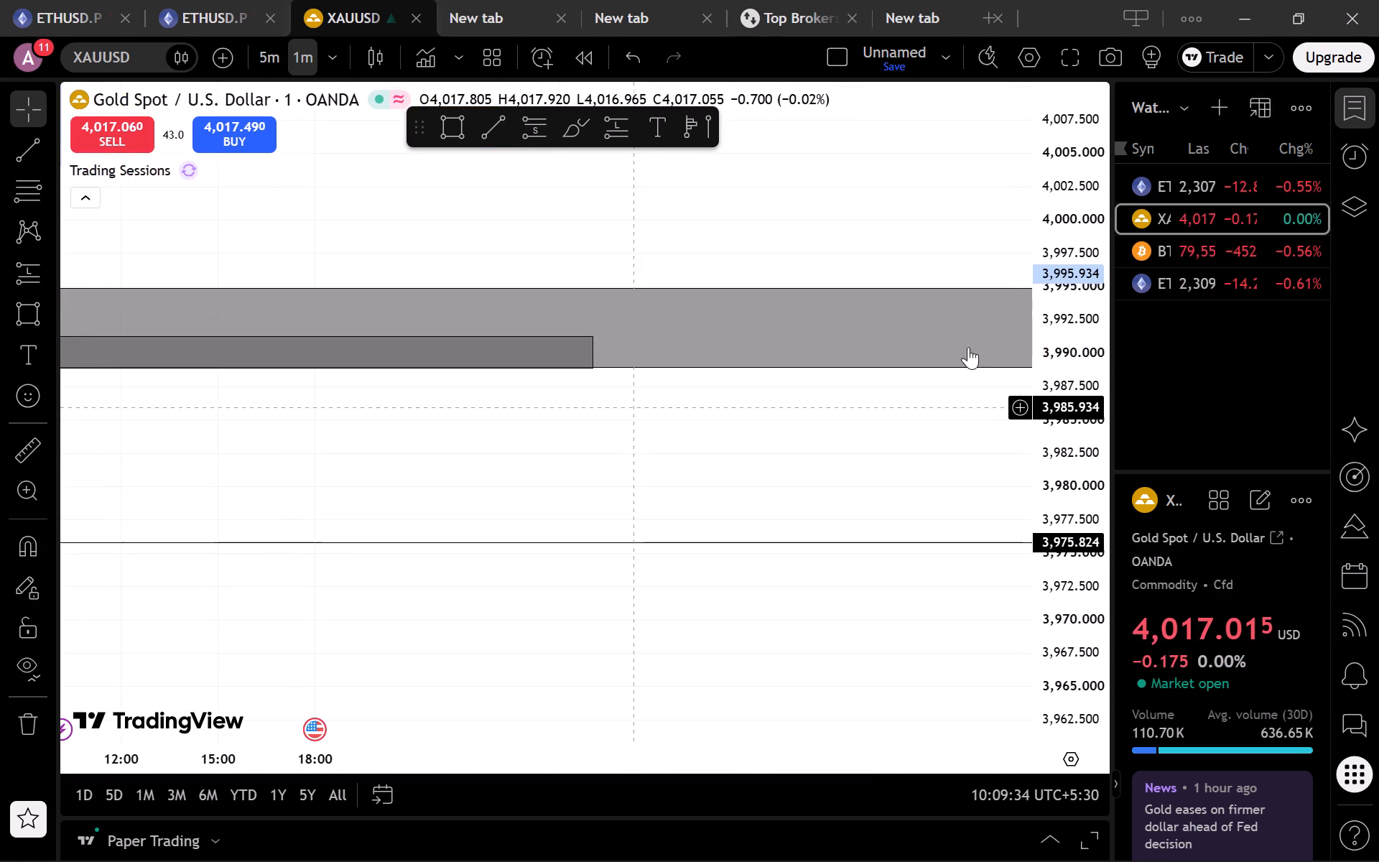
{"action": "left_click_drag", "start_coordinate": [1059, 347], "coordinate": [1059, 652]}
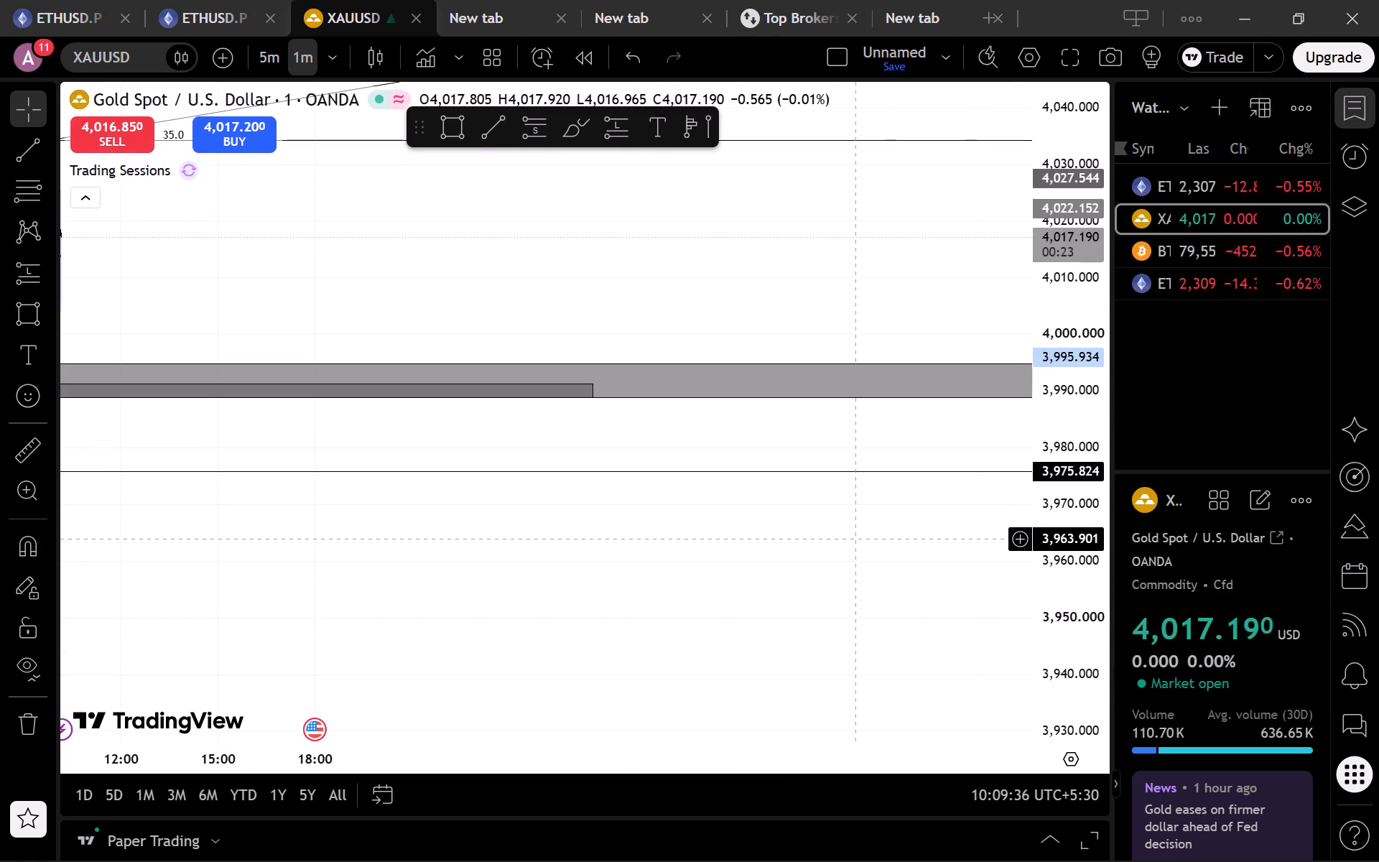
{"action": "left_click_drag", "start_coordinate": [1088, 519], "coordinate": [1106, 0]}
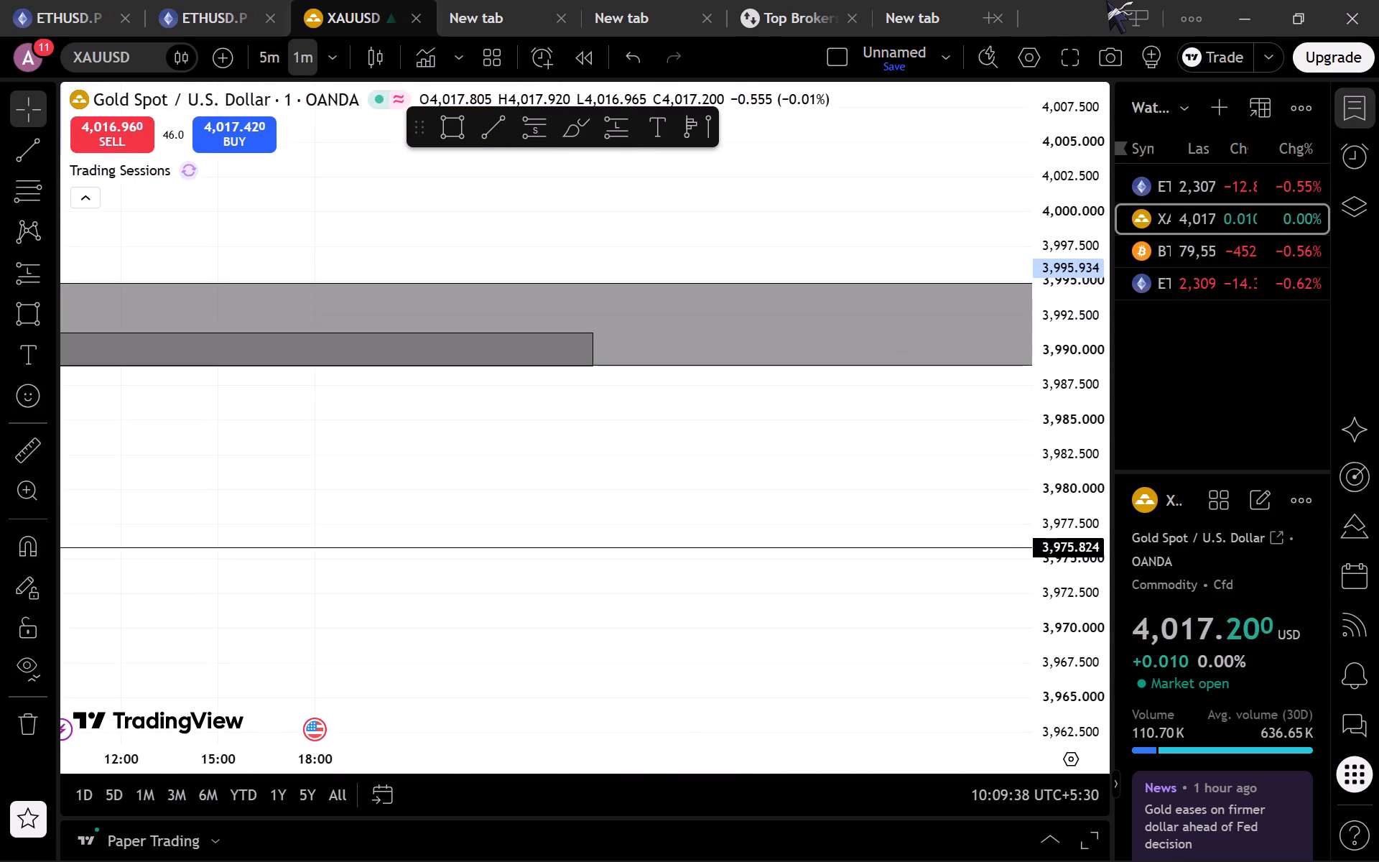
{"action": "left_click", "coordinate": [656, 457]}
{"action": "left_click_drag", "start_coordinate": [655, 457], "coordinate": [119, 456]}
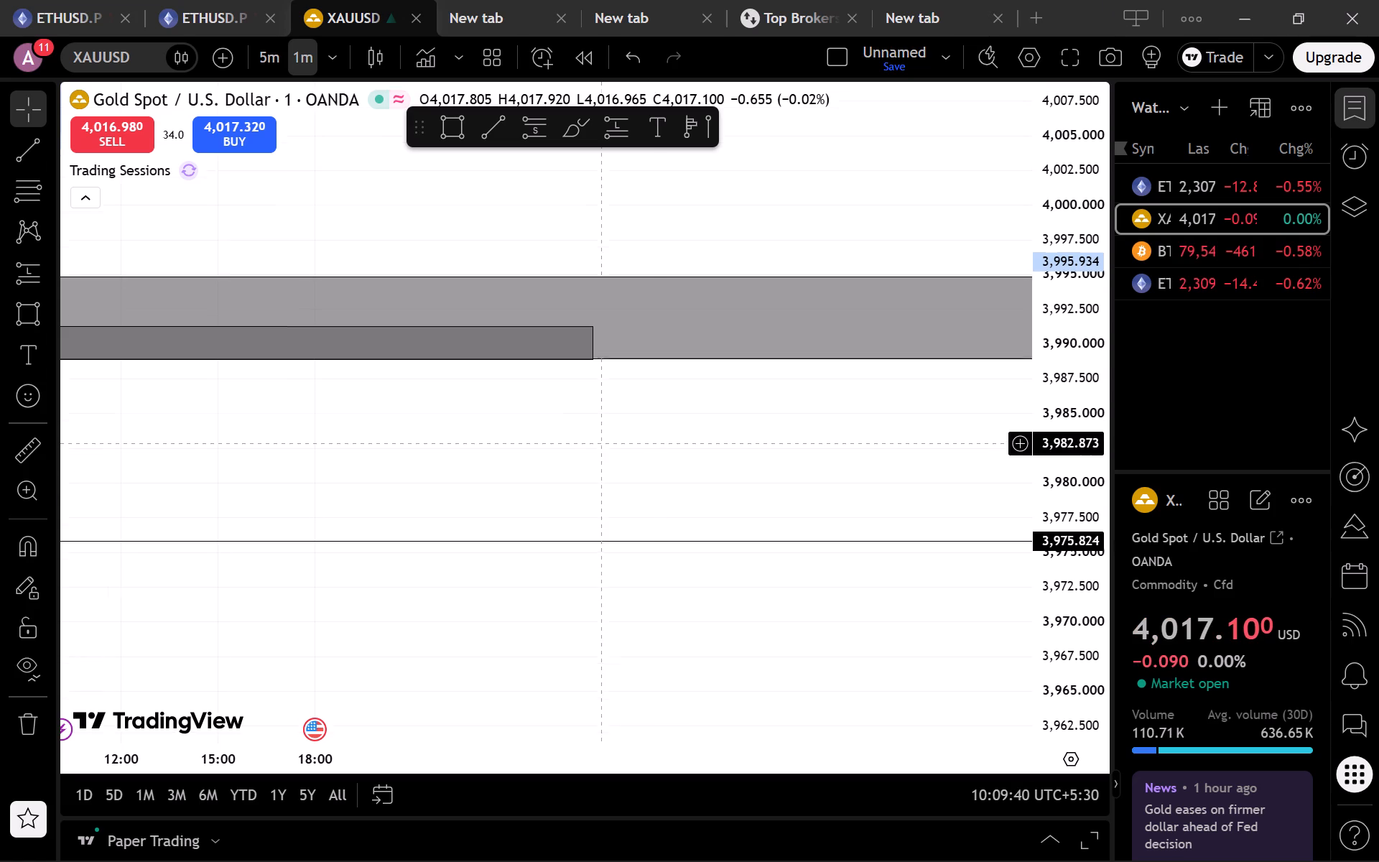
{"action": "left_click_drag", "start_coordinate": [119, 456], "coordinate": [53, 474]}
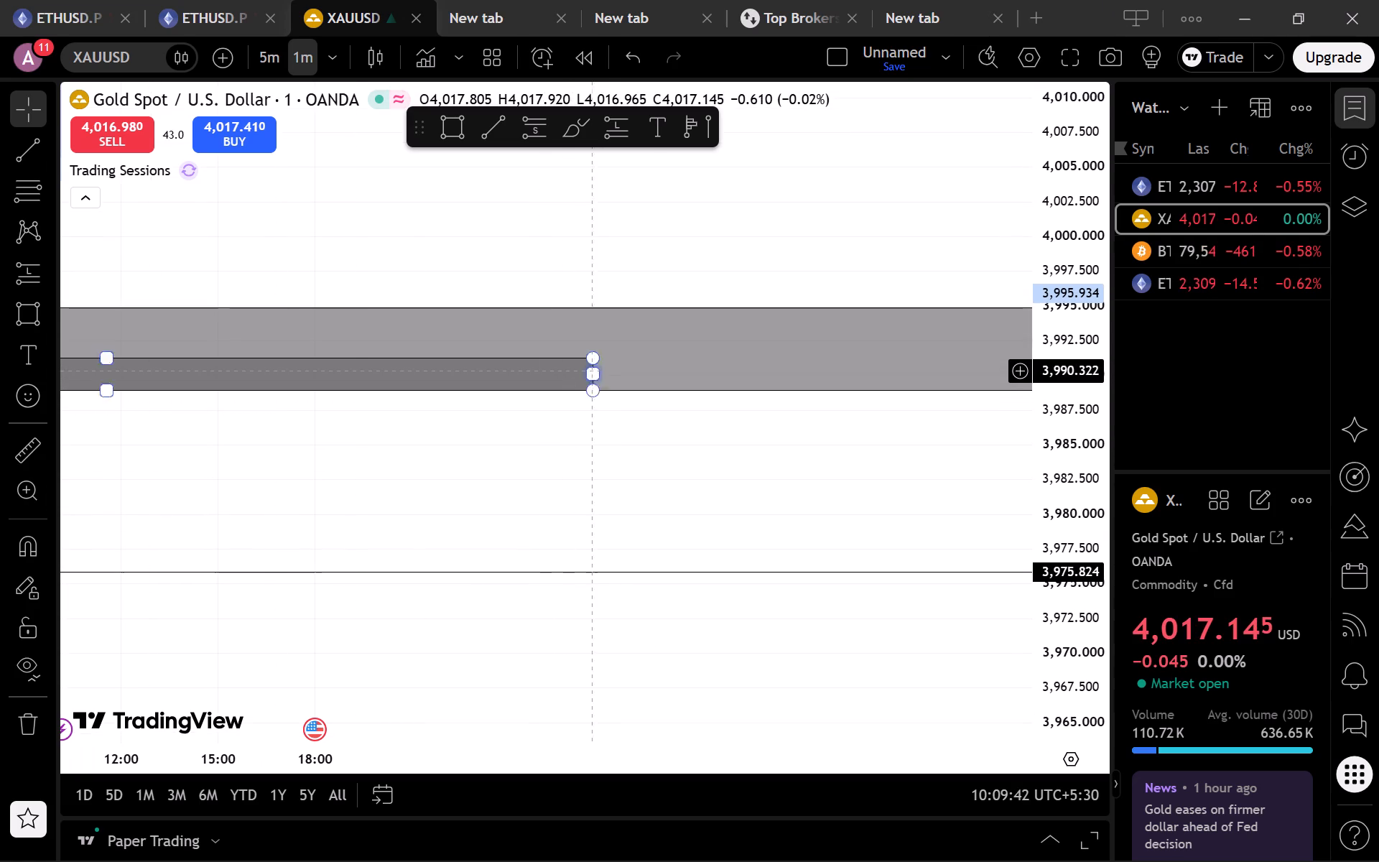
{"action": "left_click_drag", "start_coordinate": [595, 372], "coordinate": [1101, 462]}
{"action": "left_click", "coordinate": [672, 469]}
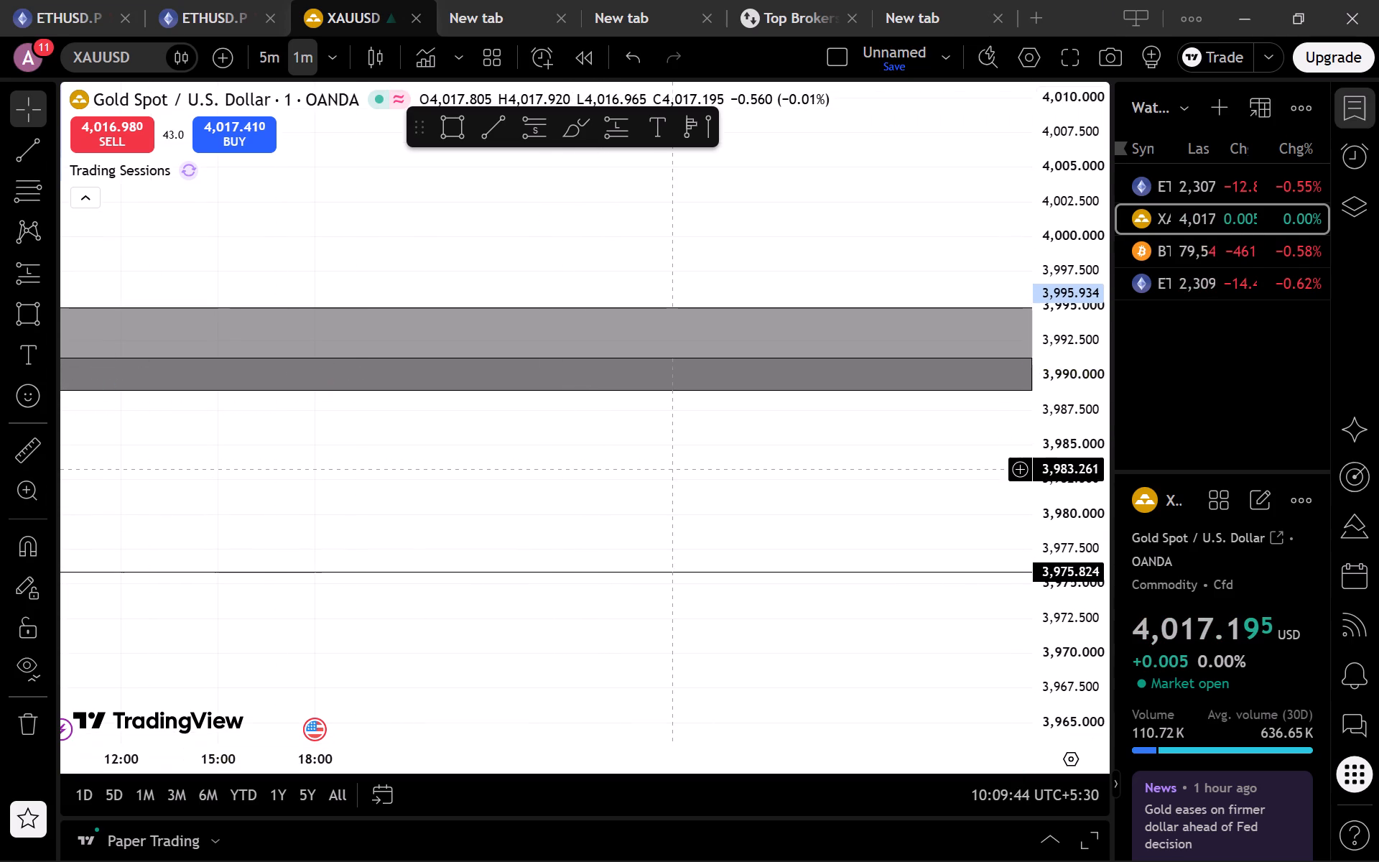
Switch the XAUUSD chart to the 15-minute timeframe.
{"action": "left_click_drag", "start_coordinate": [338, 39], "coordinate": [338, 48]}
{"action": "left_click", "coordinate": [338, 48]}
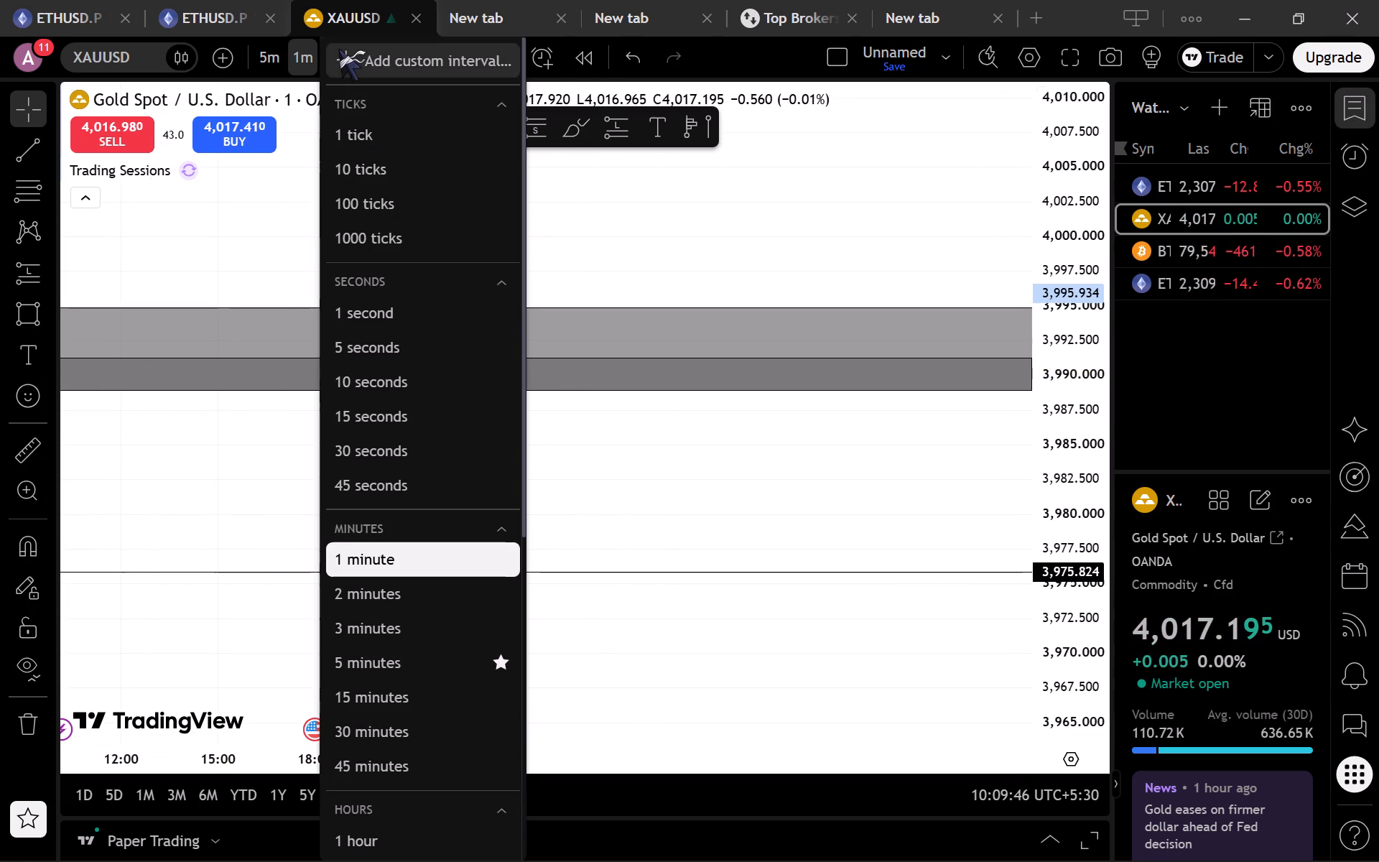
{"action": "scroll", "coordinate": [435, 380], "scroll_direction": "down", "scroll_amount": 1}
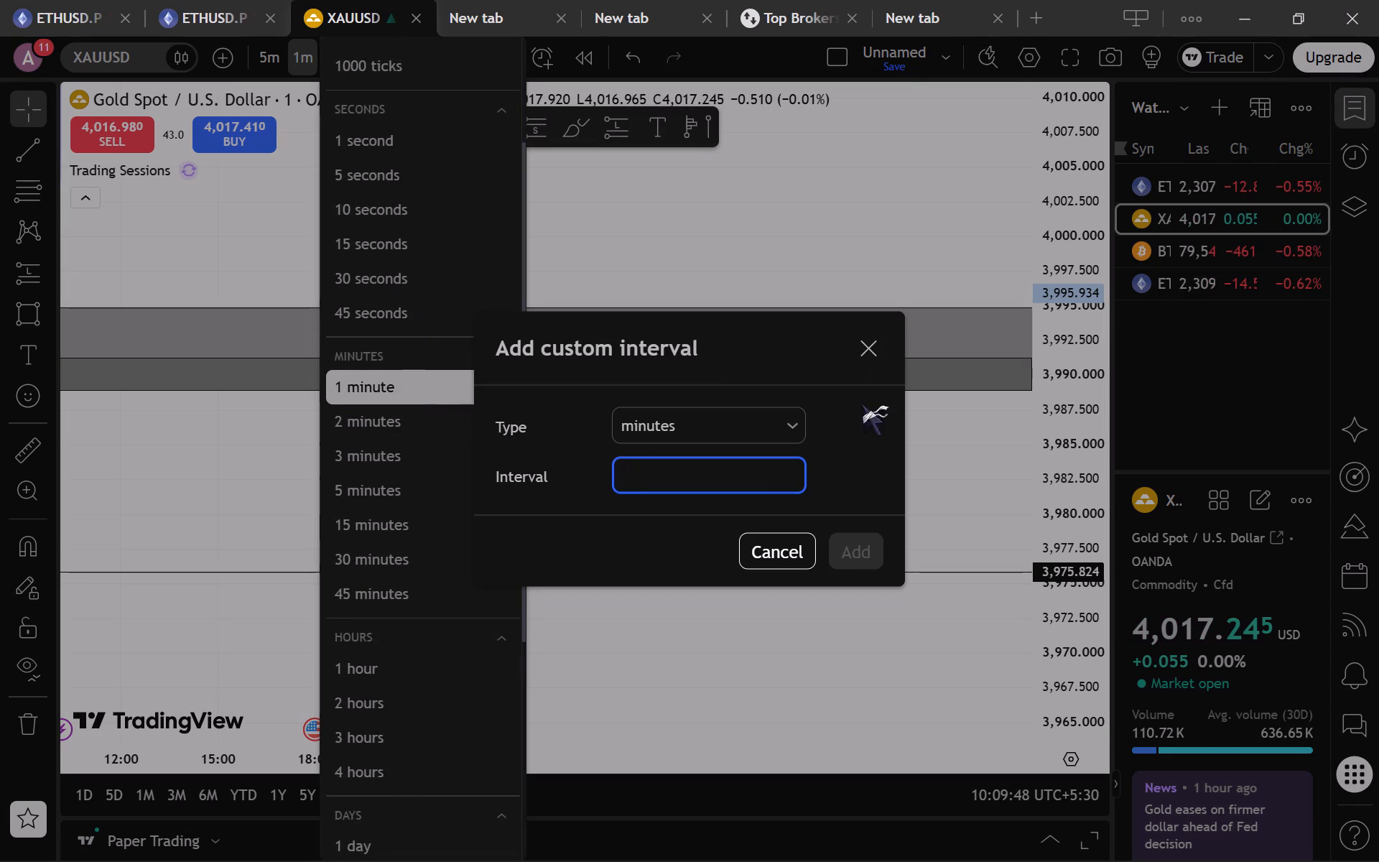
{"action": "left_click", "coordinate": [873, 351]}
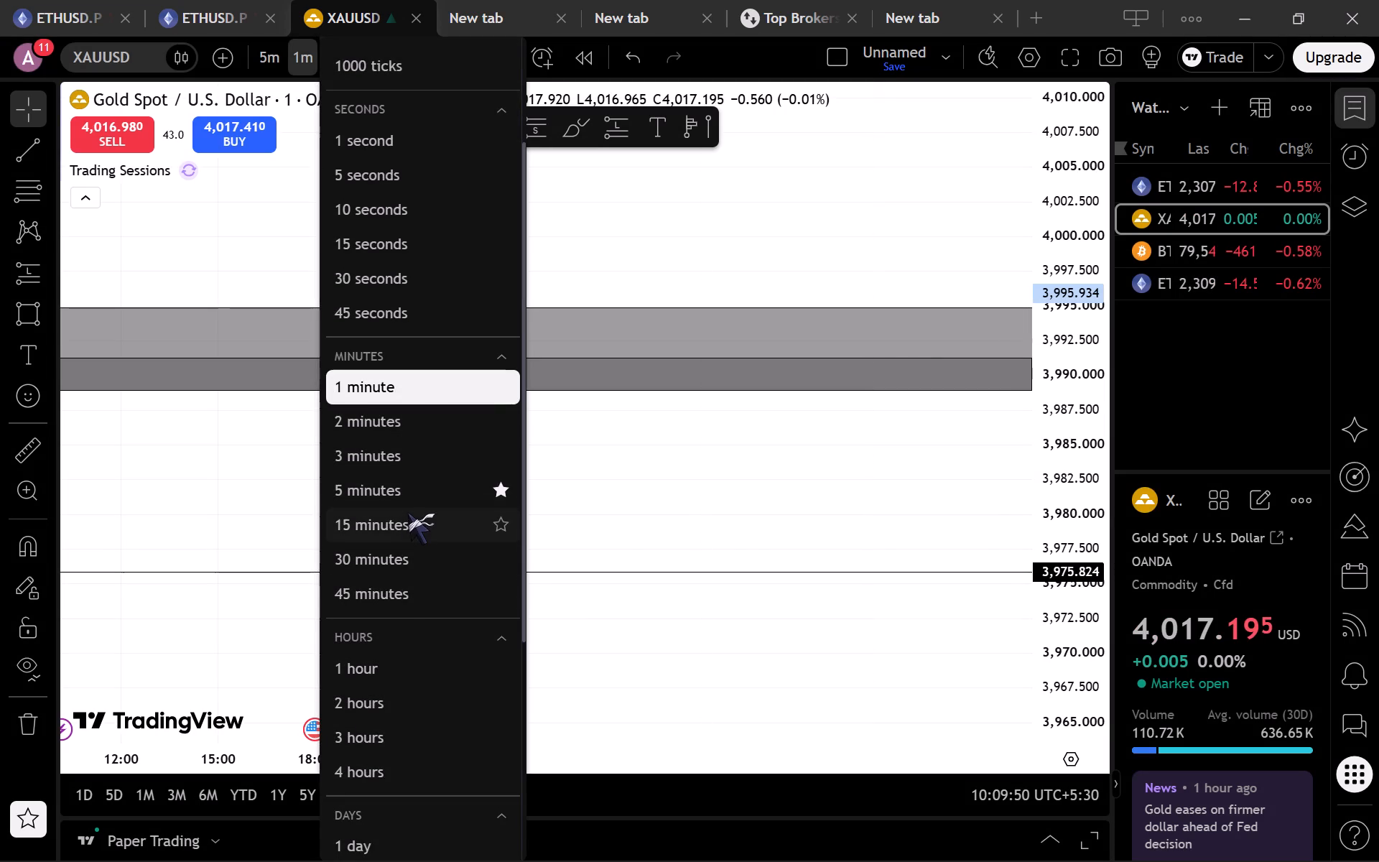
{"action": "left_click", "coordinate": [407, 511]}
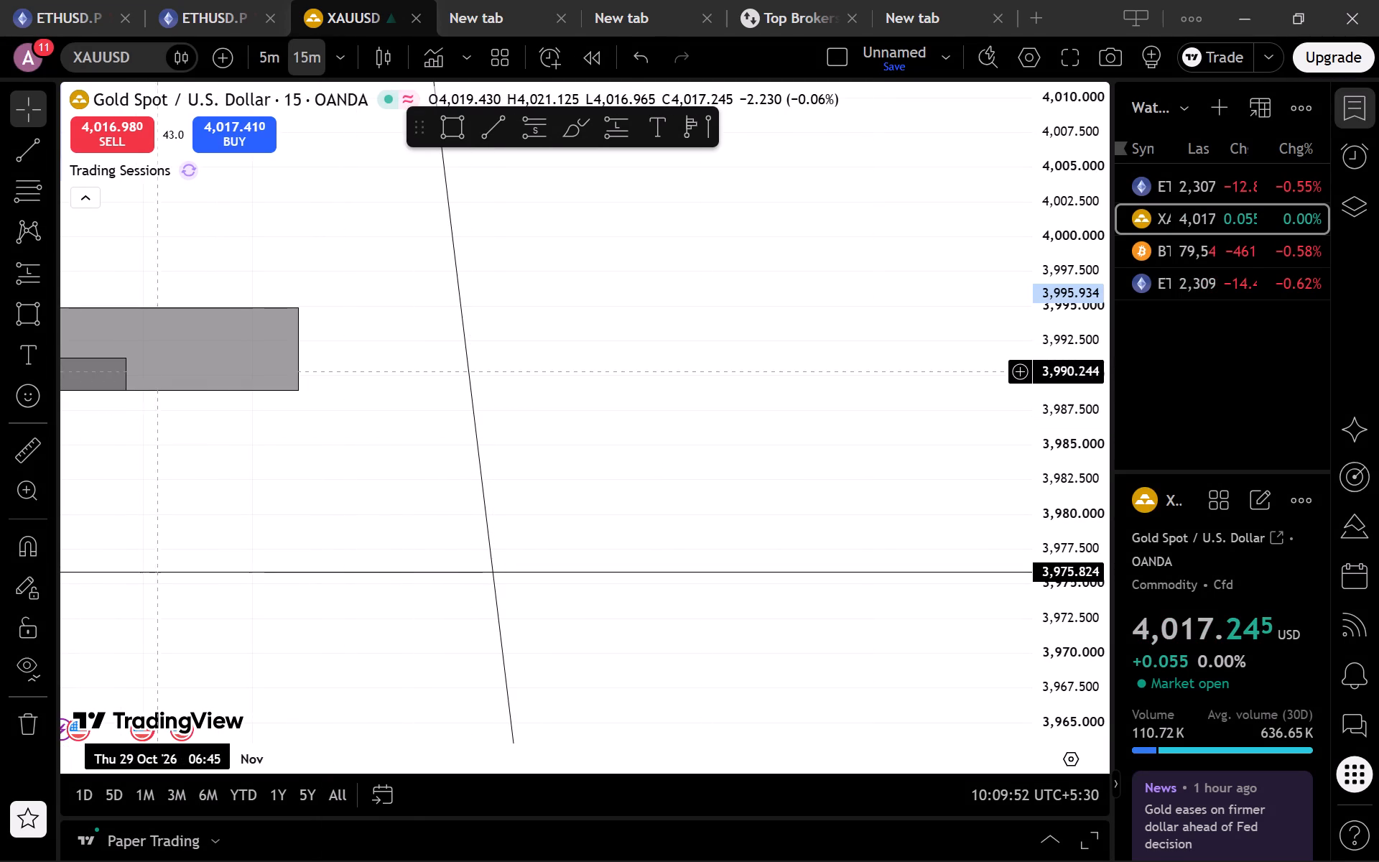
Extend the smaller rectangle's end time to about 3 November, level with the end of the larger grey rectangle.
{"action": "left_click_drag", "start_coordinate": [131, 376], "coordinate": [292, 399]}
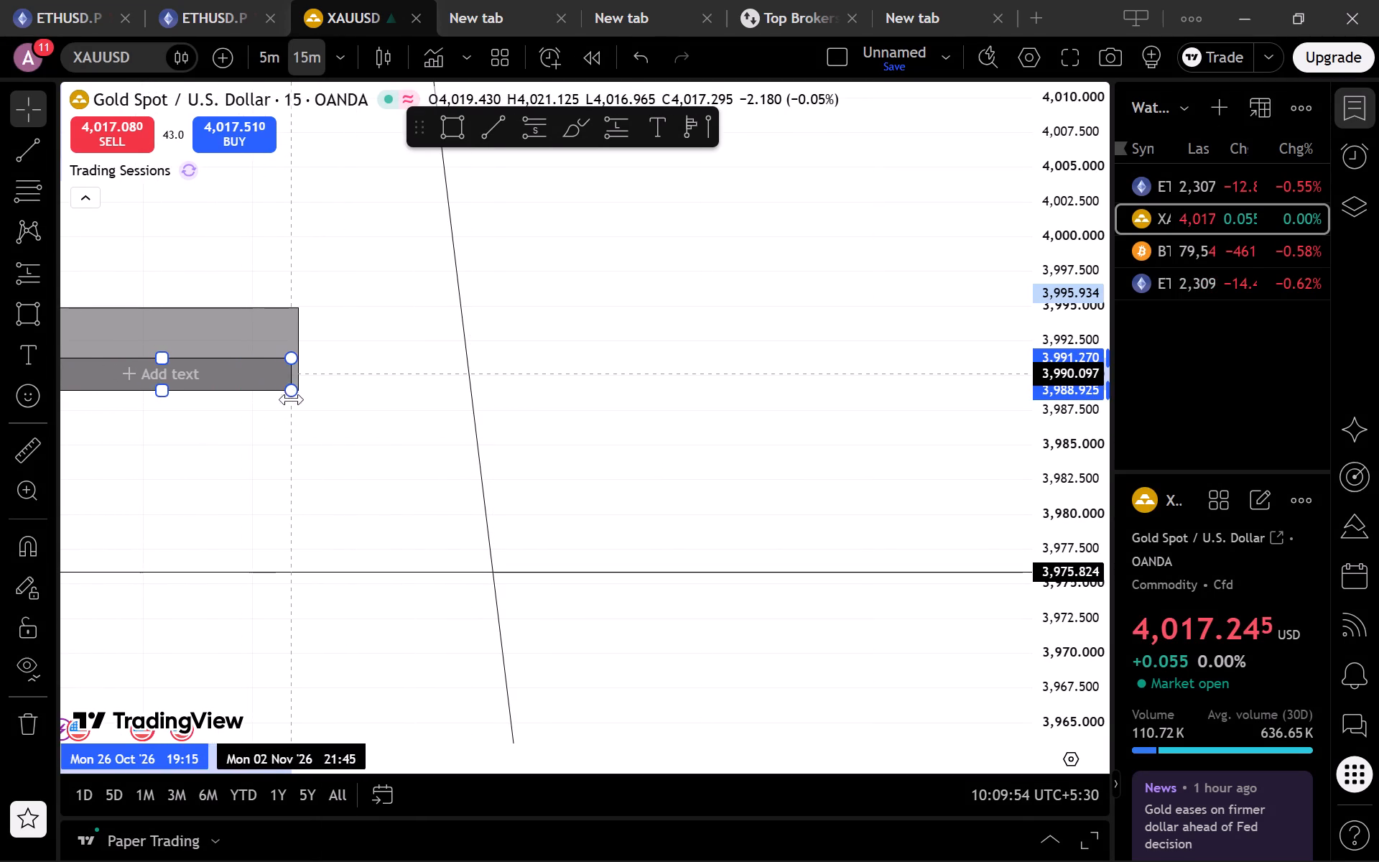
{"action": "left_click_drag", "start_coordinate": [292, 399], "coordinate": [297, 402]}
{"action": "left_click", "coordinate": [307, 436]}
Examine 15-minute price action from 23 to 27 October relative to the nested grey rectangles, session boxes and trend line.
{"action": "left_click_drag", "start_coordinate": [307, 436], "coordinate": [440, 429]}
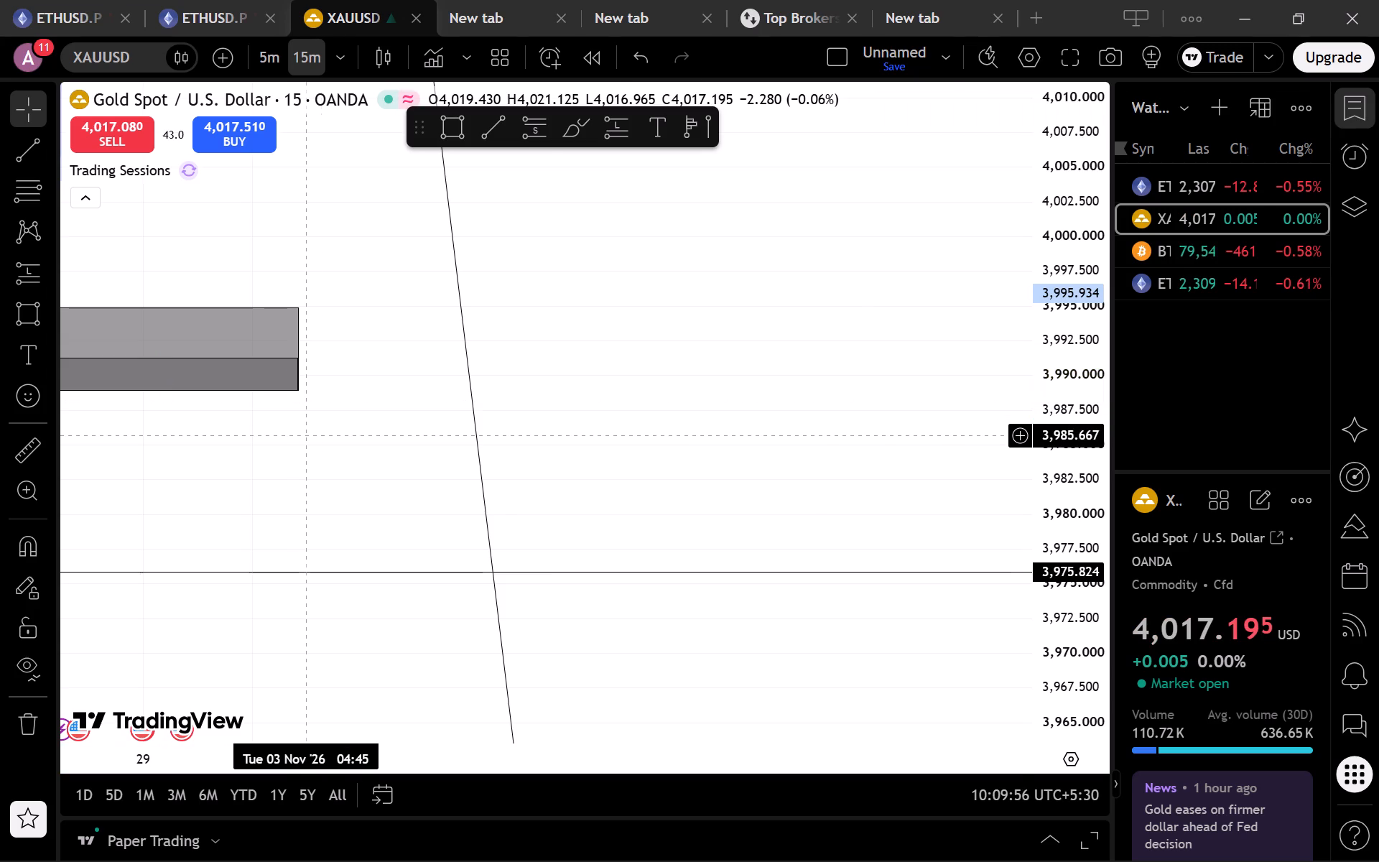
{"action": "left_click_drag", "start_coordinate": [440, 429], "coordinate": [951, 428]}
{"action": "left_click_drag", "start_coordinate": [1044, 373], "coordinate": [1047, 444]}
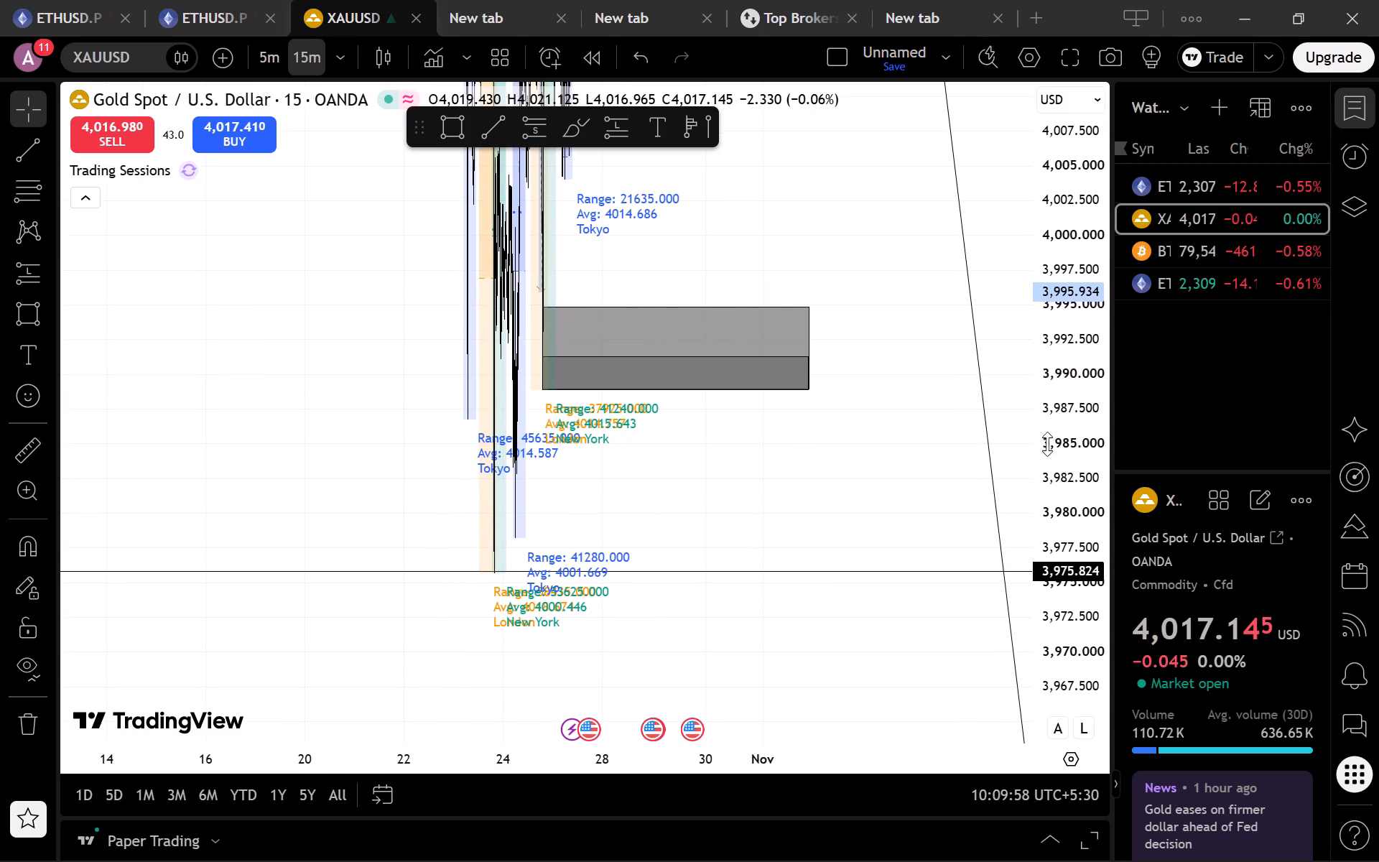
{"action": "left_click_drag", "start_coordinate": [1047, 444], "coordinate": [1037, 834]}
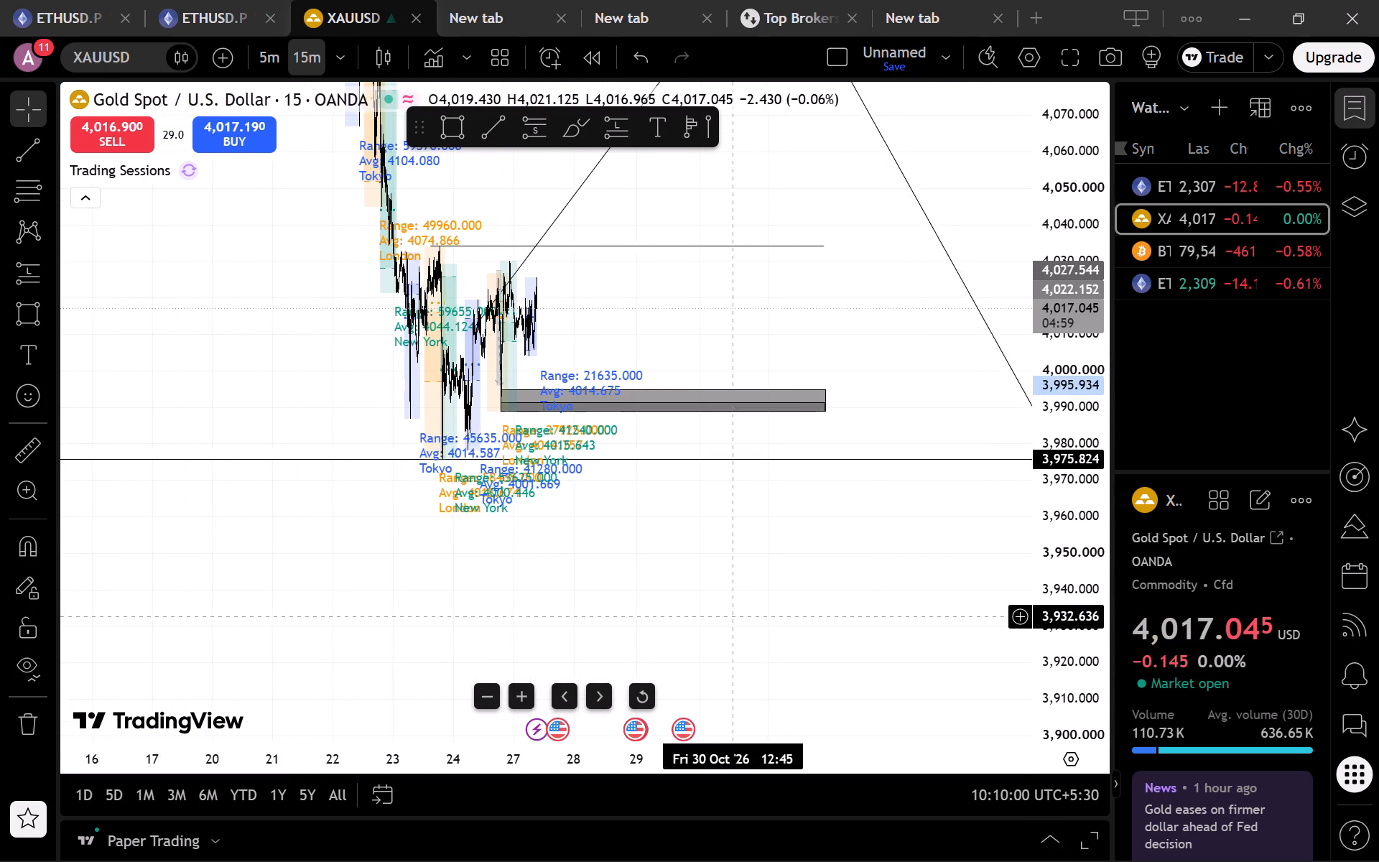
{"action": "left_click_drag", "start_coordinate": [650, 597], "coordinate": [919, 616]}
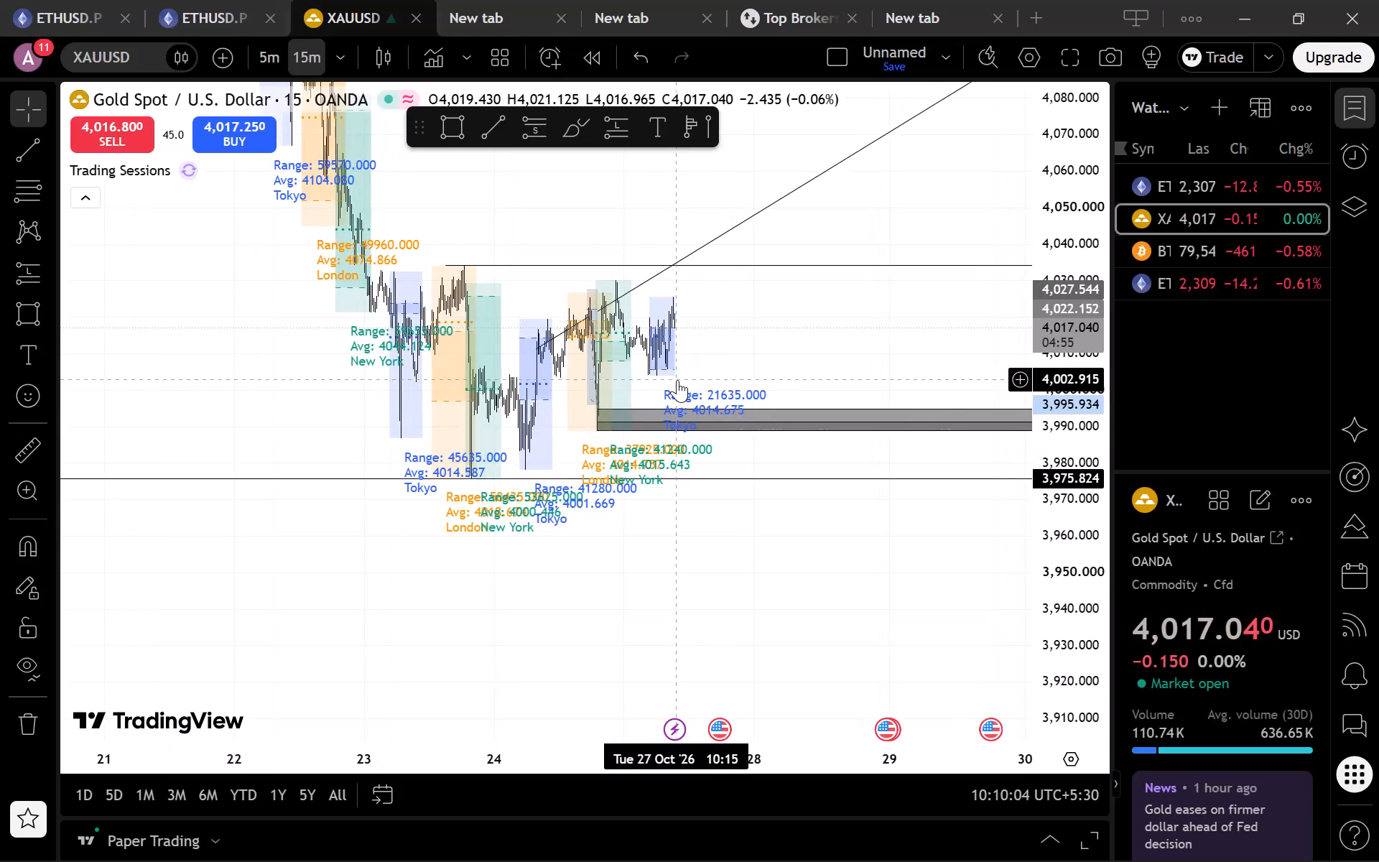
{"action": "left_click", "coordinate": [677, 380]}
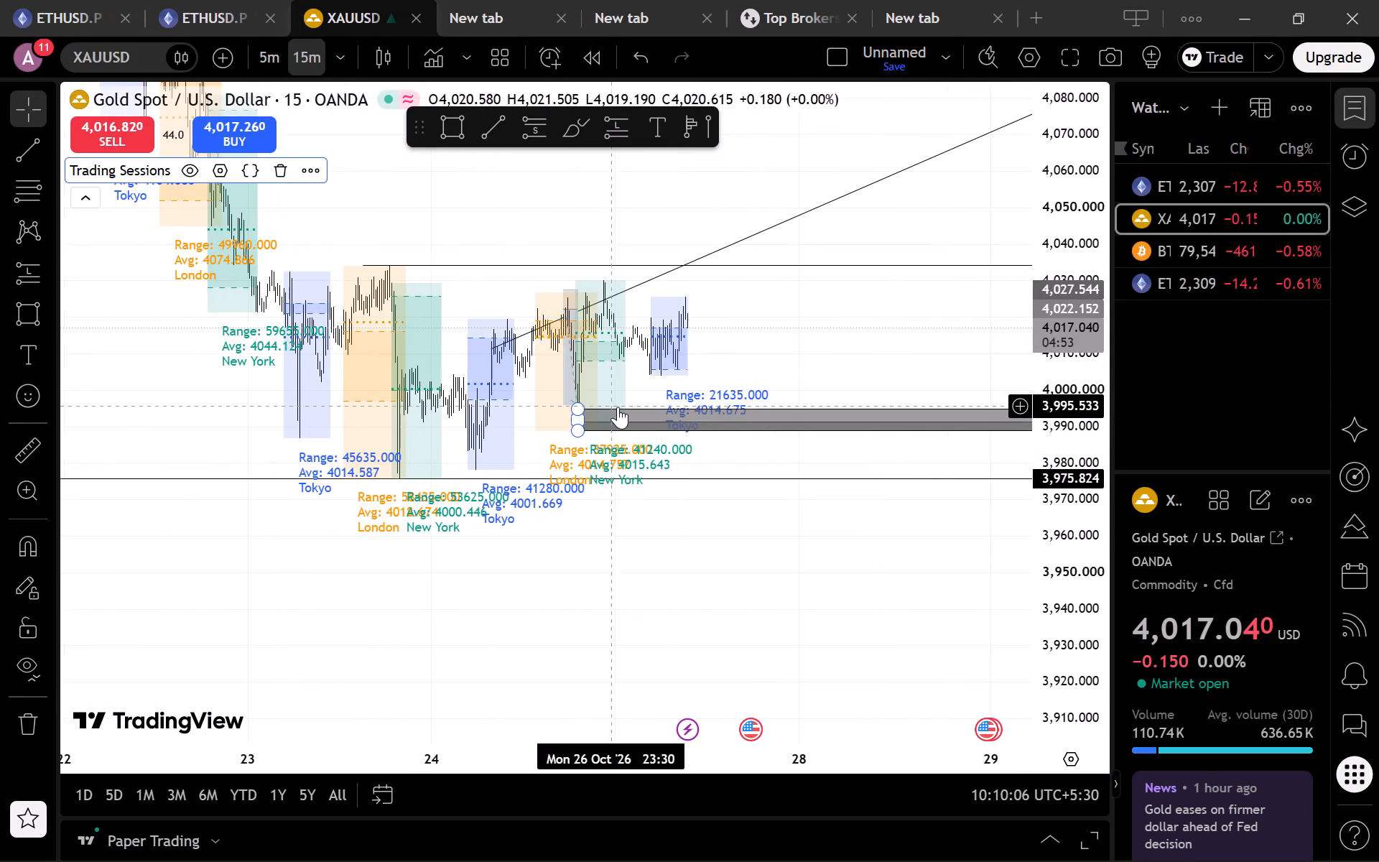
{"action": "left_click_drag", "start_coordinate": [766, 373], "coordinate": [592, 412]}
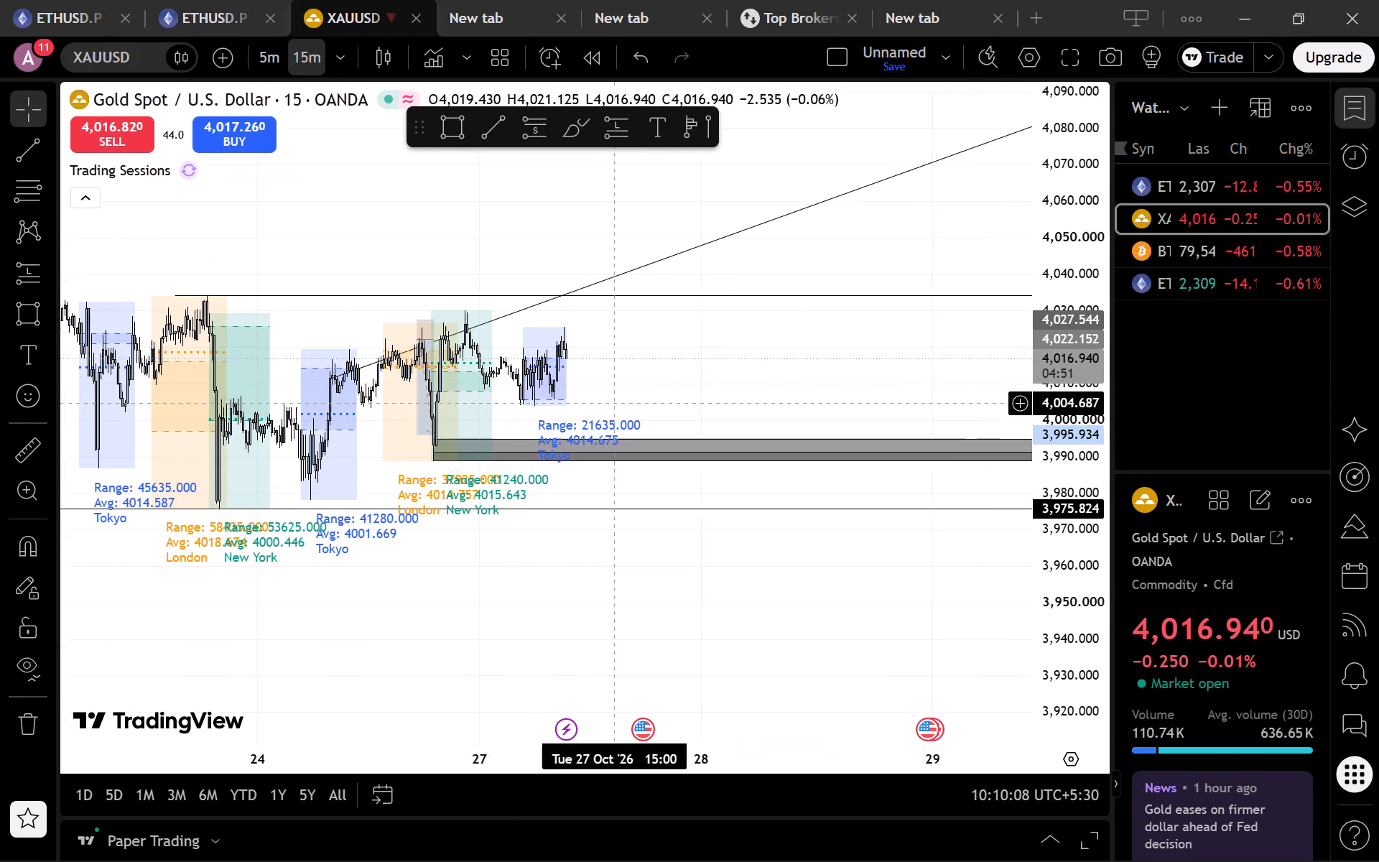
{"action": "left_click_drag", "start_coordinate": [1033, 499], "coordinate": [1035, 279]}
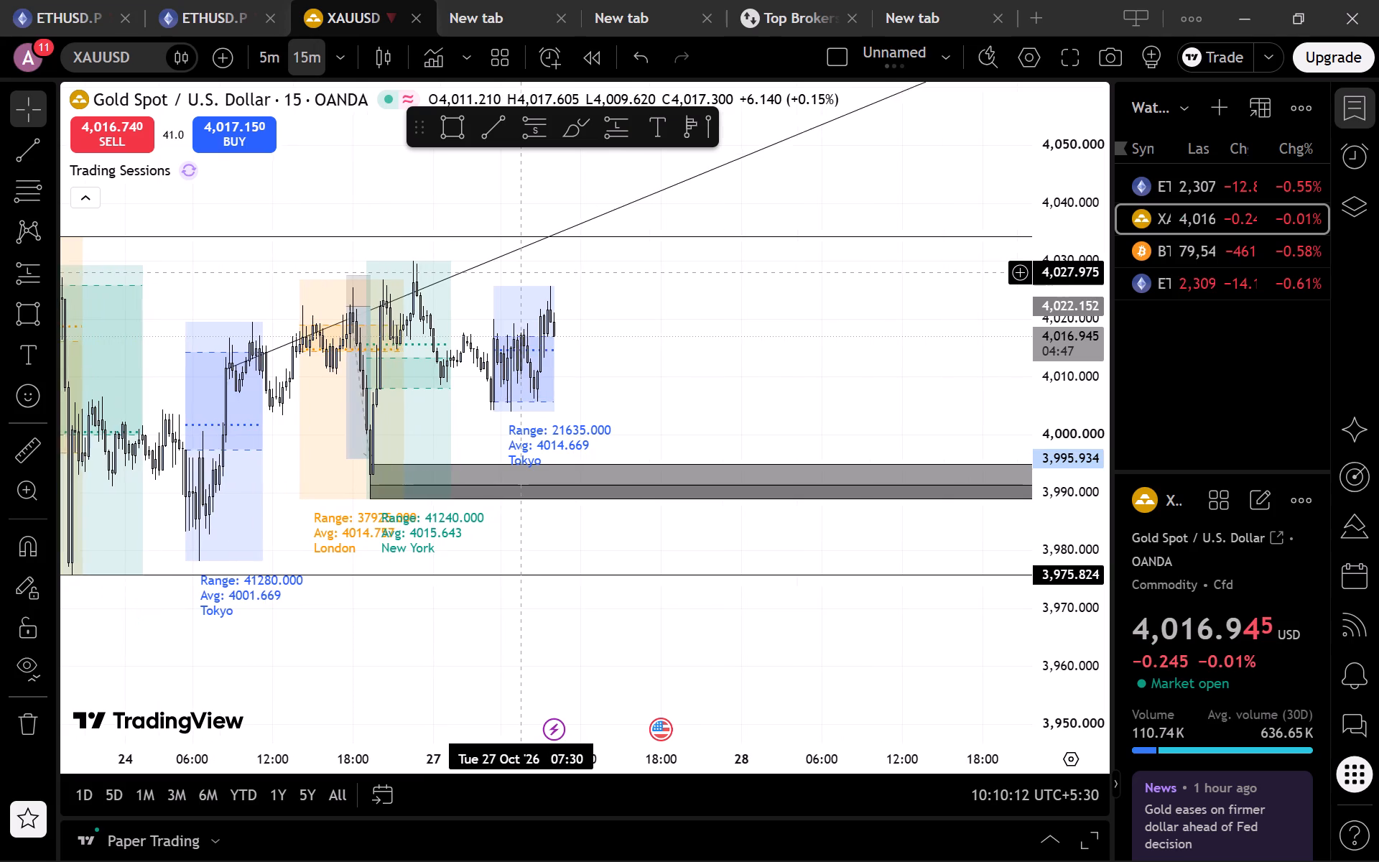
{"action": "left_click_drag", "start_coordinate": [709, 372], "coordinate": [740, 312]}
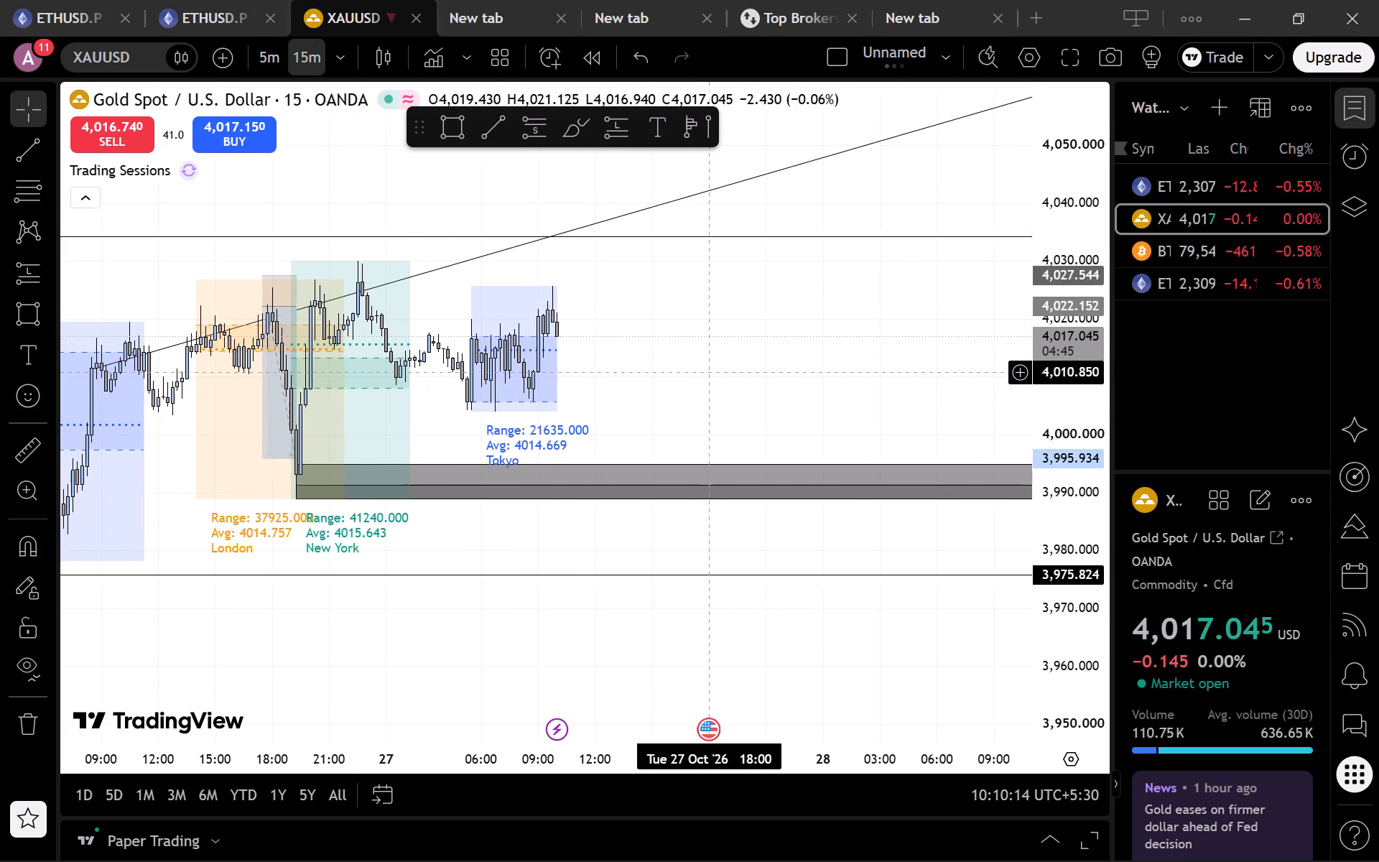
{"action": "left_click_drag", "start_coordinate": [740, 312], "coordinate": [777, 299]}
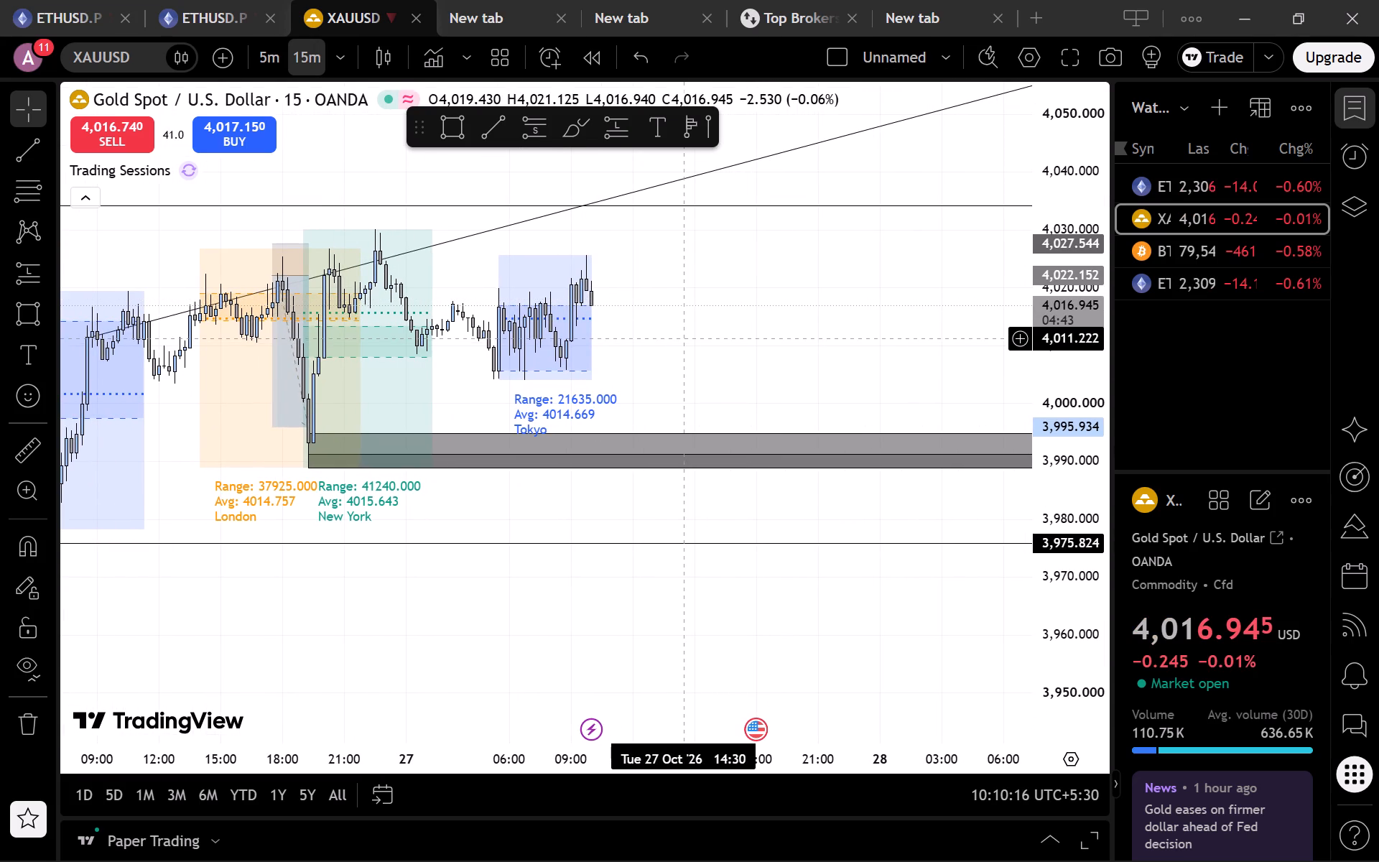
{"action": "scroll", "coordinate": [685, 339], "scroll_direction": "right", "scroll_amount": 1}
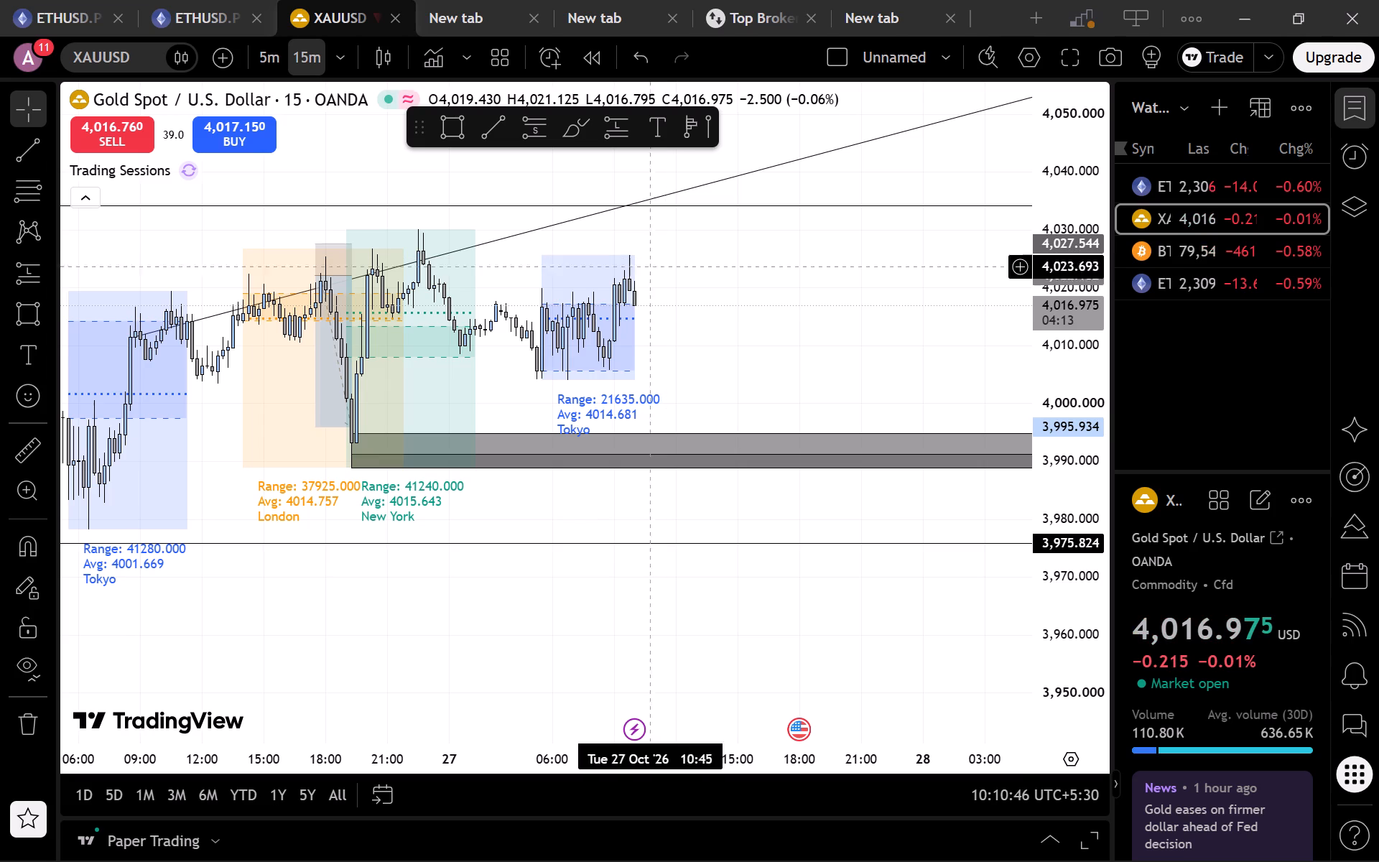
Place a long position with entry about 3,991.1 in the lower grey rectangle, stop about 3,987.4 and target about 4,034.3 at the upper horizontal line.
{"action": "left_click", "coordinate": [616, 116]}
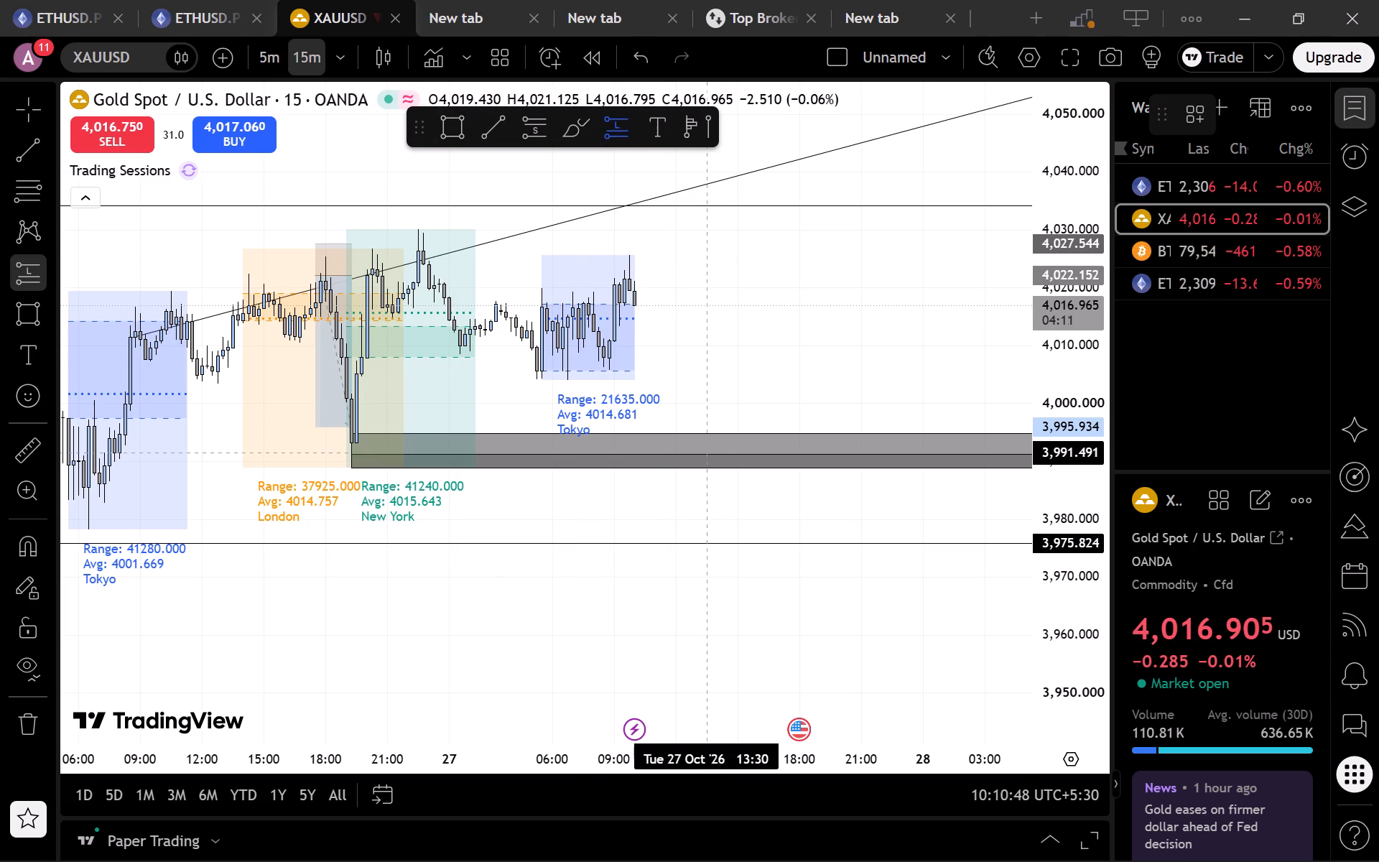
{"action": "left_click", "coordinate": [675, 452]}
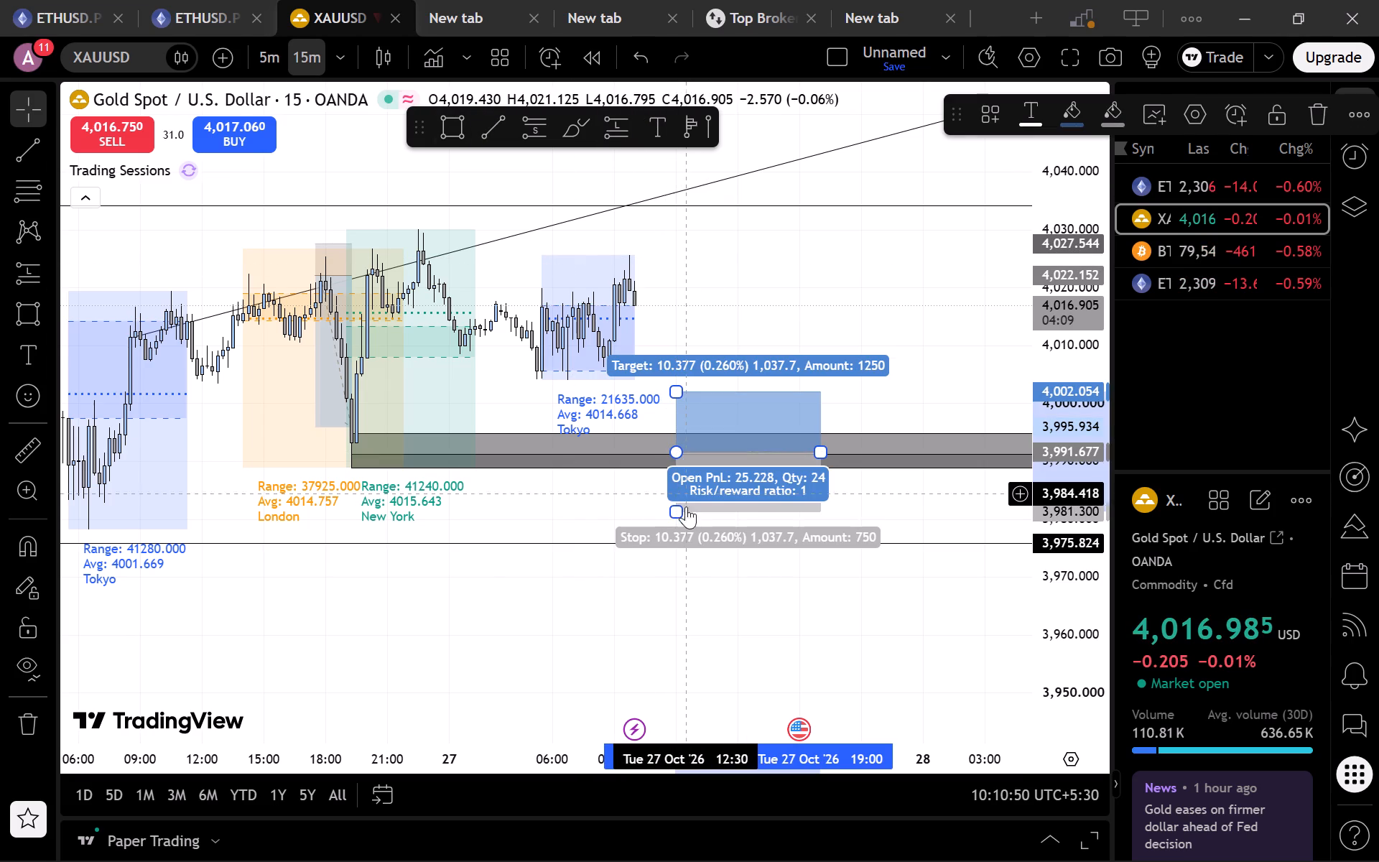
{"action": "left_click_drag", "start_coordinate": [680, 516], "coordinate": [646, 478]}
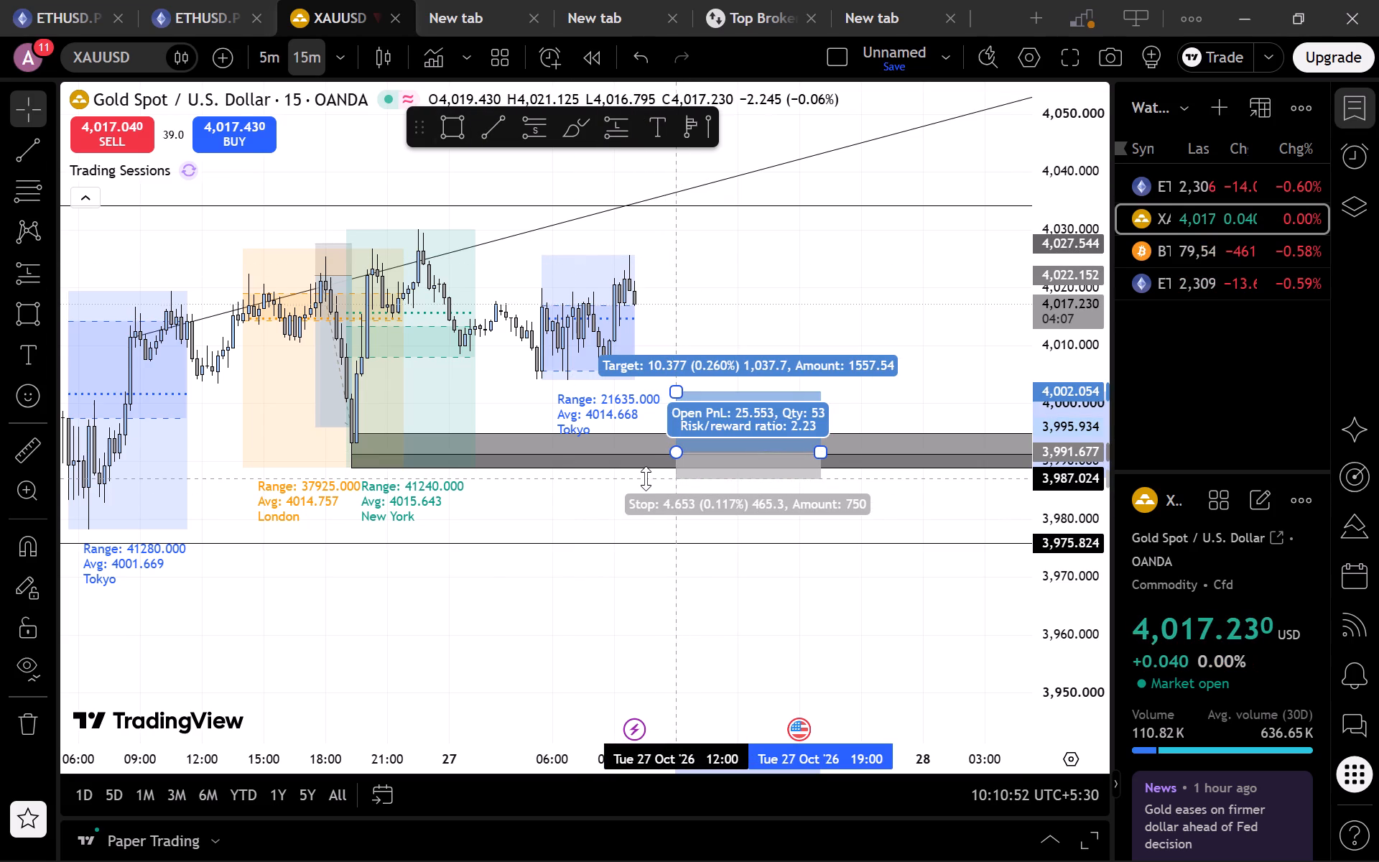
{"action": "left_click_drag", "start_coordinate": [646, 478], "coordinate": [646, 476]}
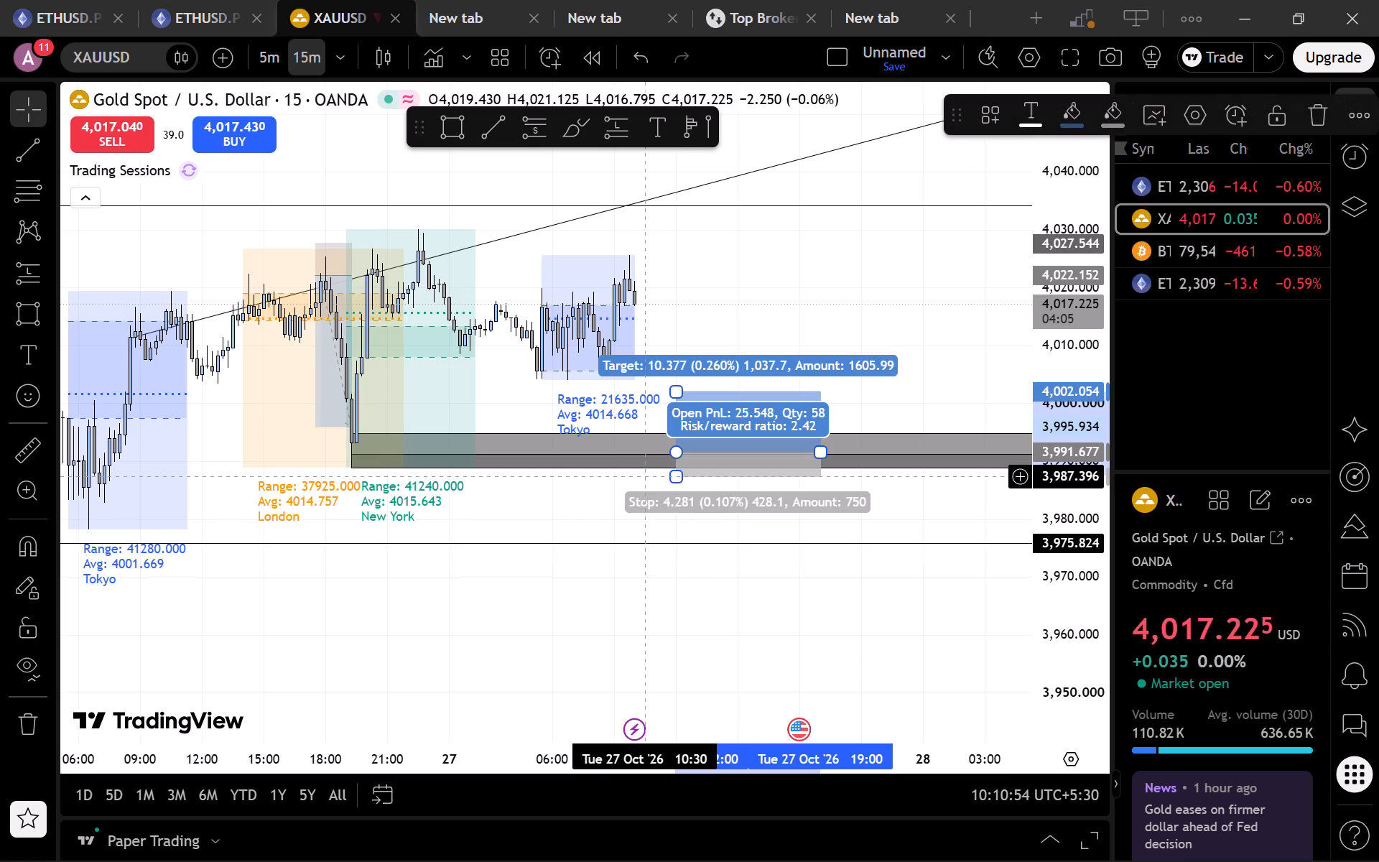
Set the long position's entry to about 3,991.1 at 11:30 on 27 October and its target to about 4,034.3 at the upper horizontal line.
{"action": "left_click_drag", "start_coordinate": [676, 456], "coordinate": [667, 456]}
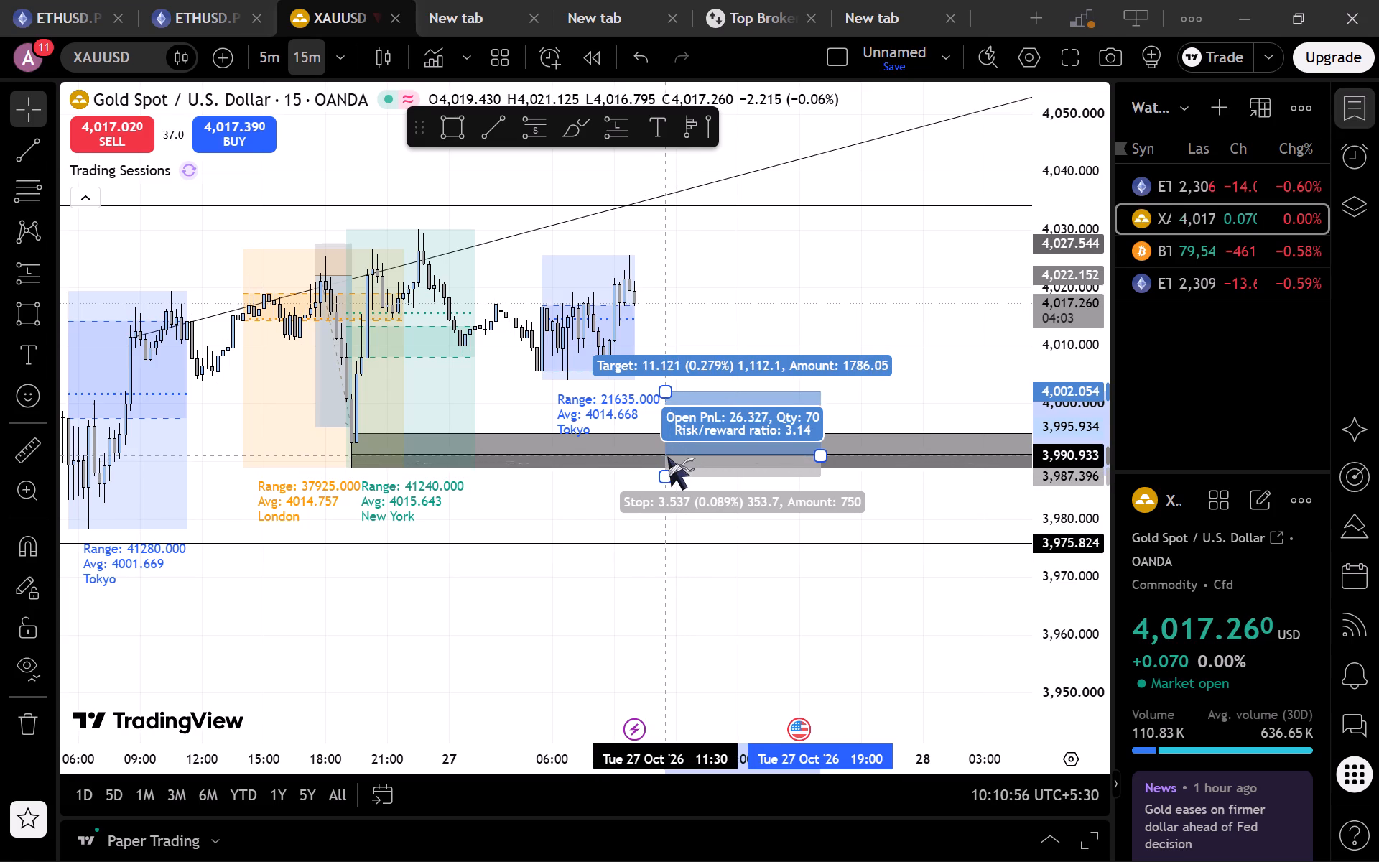
{"action": "left_click_drag", "start_coordinate": [667, 456], "coordinate": [667, 453]}
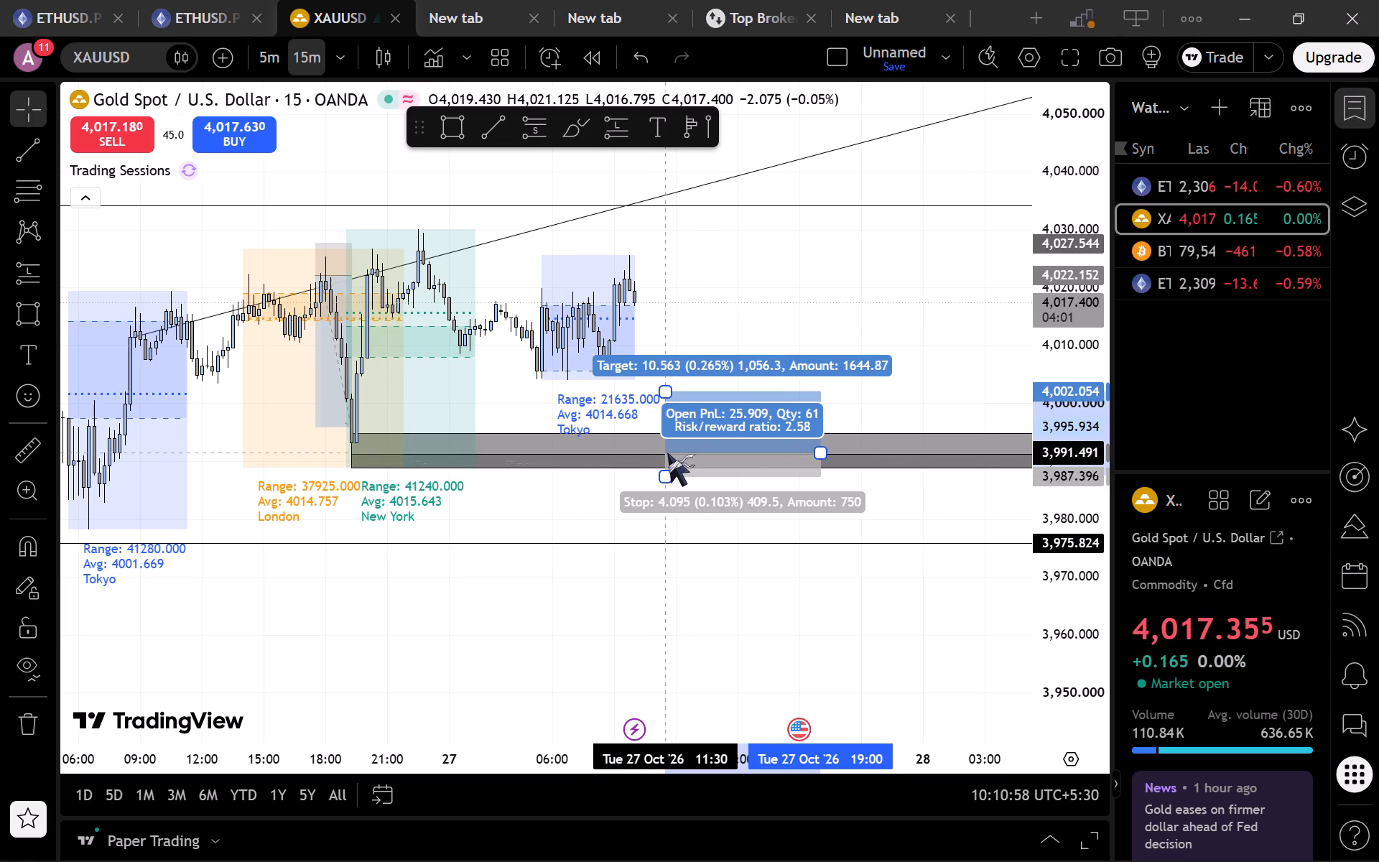
{"action": "left_click_drag", "start_coordinate": [667, 453], "coordinate": [665, 455]}
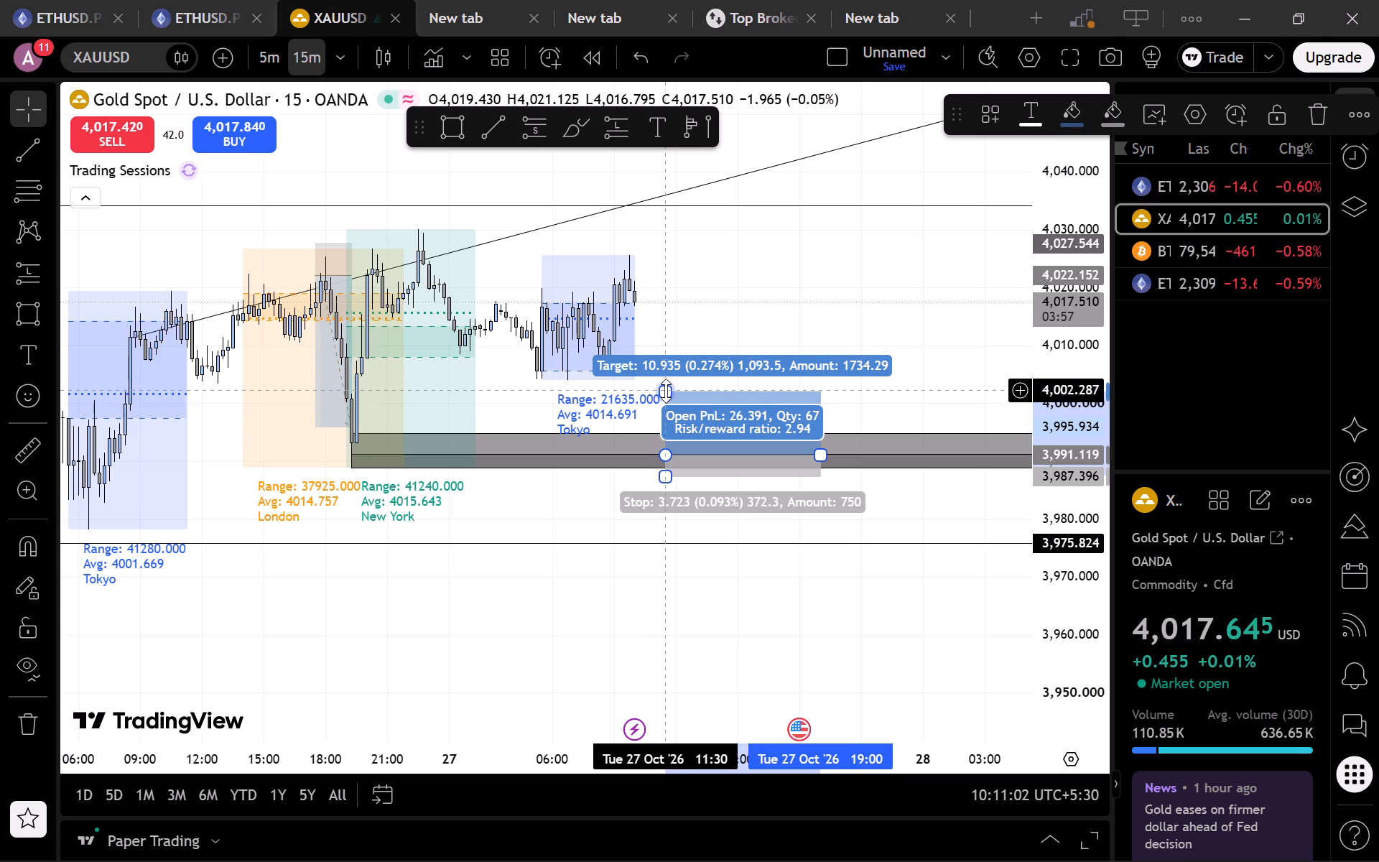
{"action": "left_click_drag", "start_coordinate": [666, 391], "coordinate": [643, 204]}
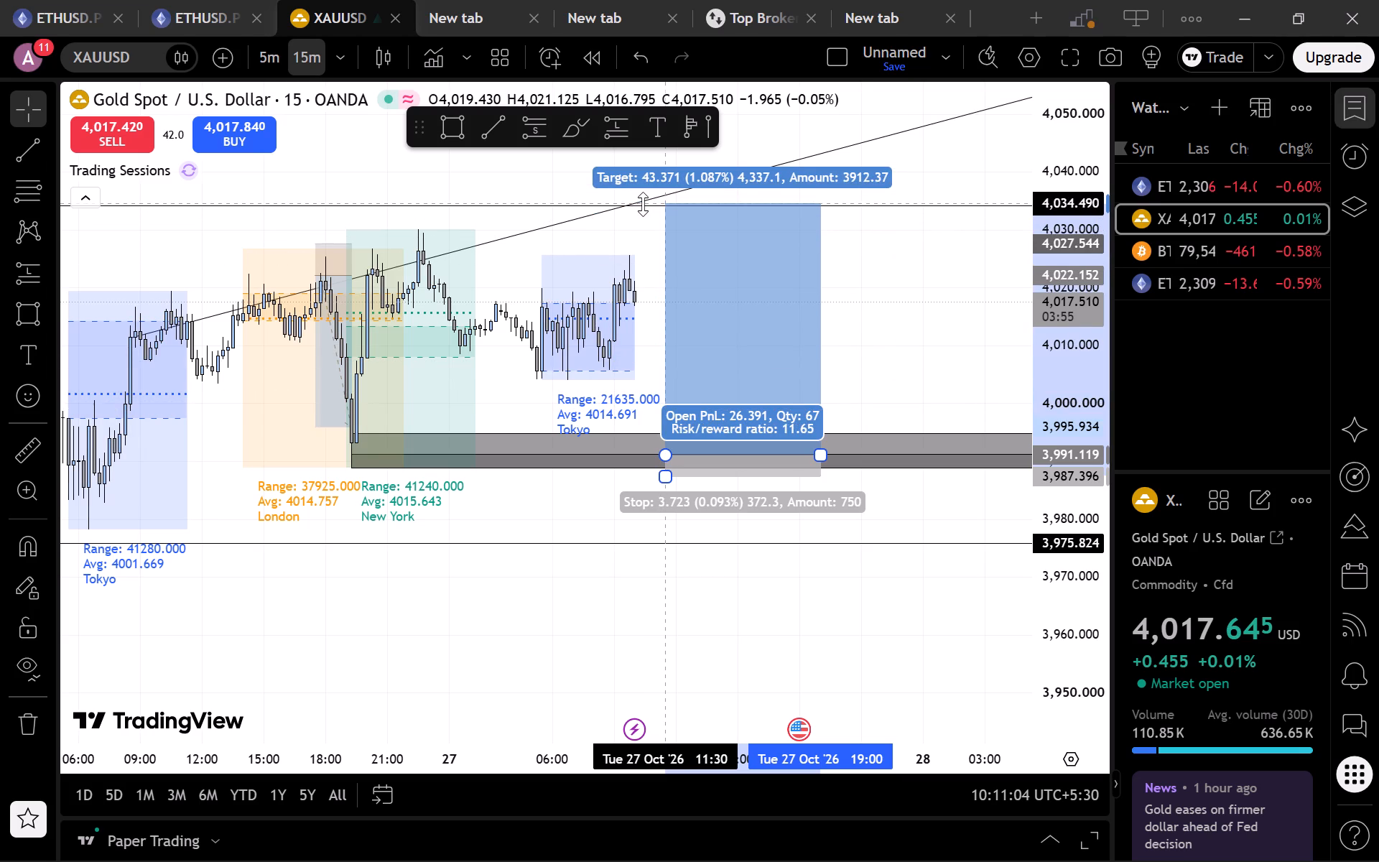
{"action": "left_click_drag", "start_coordinate": [643, 204], "coordinate": [632, 205]}
{"action": "left_click", "coordinate": [909, 383]}
Change the long position's time span to run from 13:30 to about 22:30 on 27 October, keeping the entry near 3,991.1.
{"action": "left_click_drag", "start_coordinate": [909, 383], "coordinate": [846, 376]}
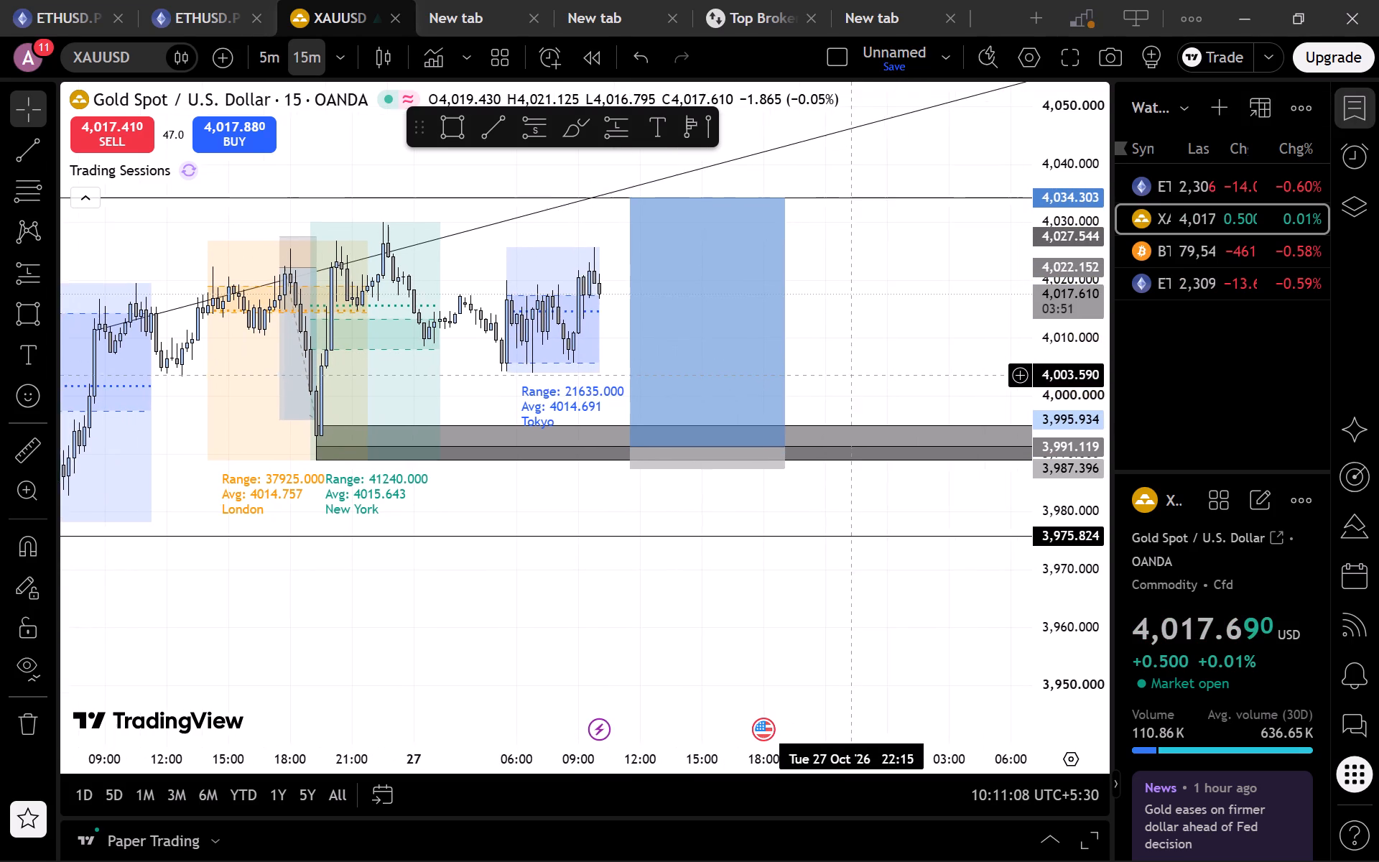
{"action": "left_click_drag", "start_coordinate": [846, 376], "coordinate": [737, 415]}
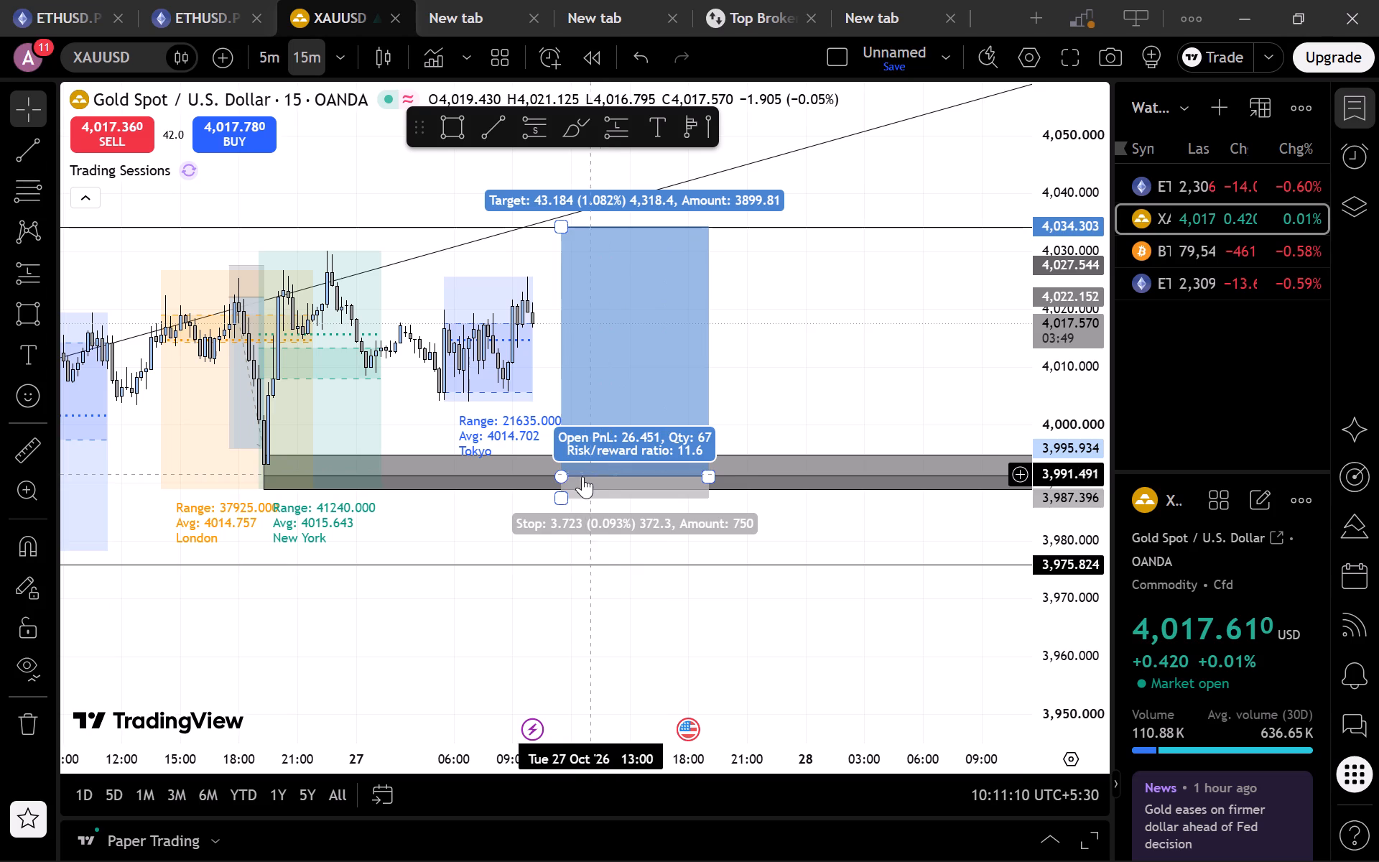
{"action": "left_click_drag", "start_coordinate": [560, 476], "coordinate": [606, 476]}
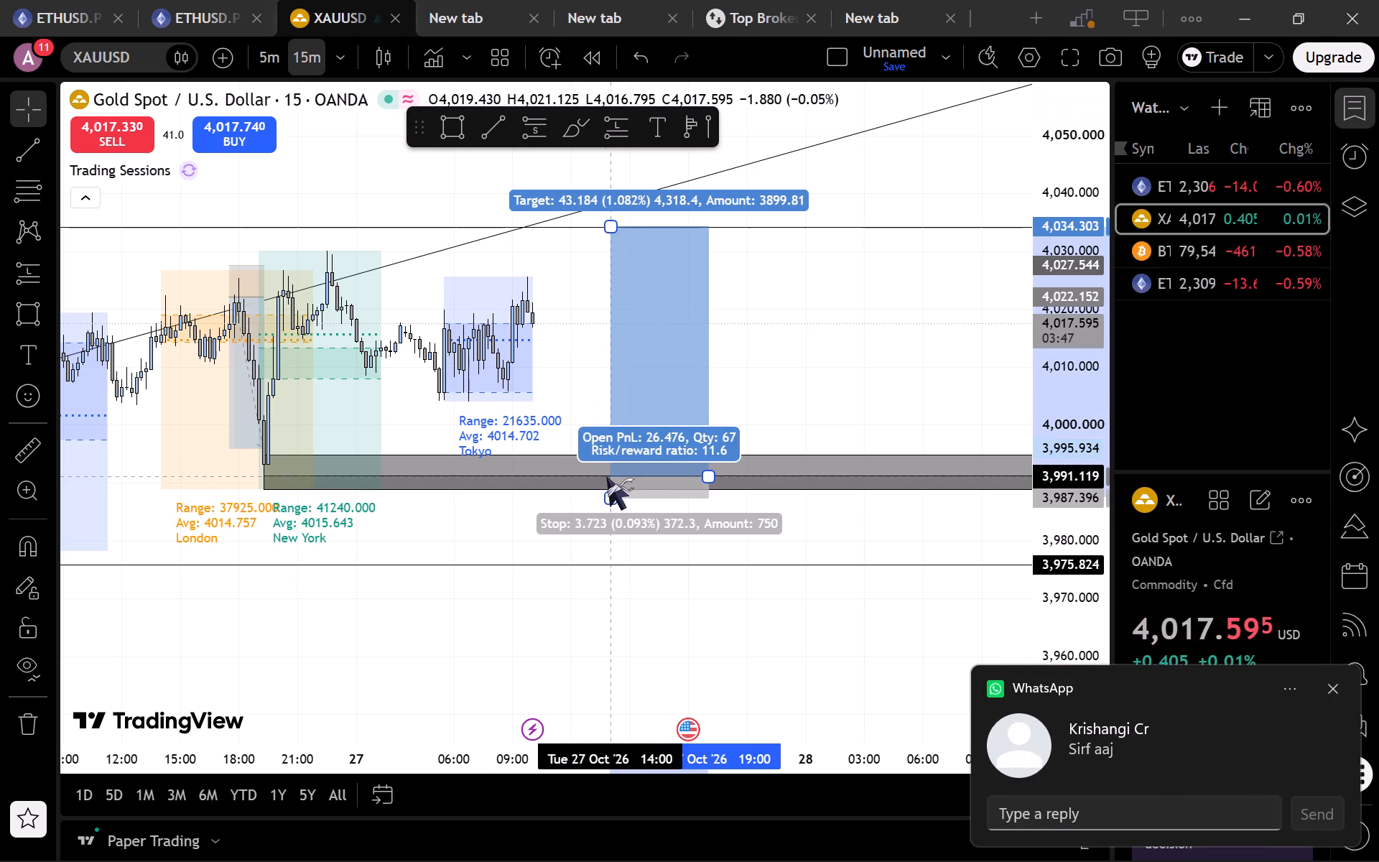
{"action": "left_click_drag", "start_coordinate": [606, 476], "coordinate": [601, 477]}
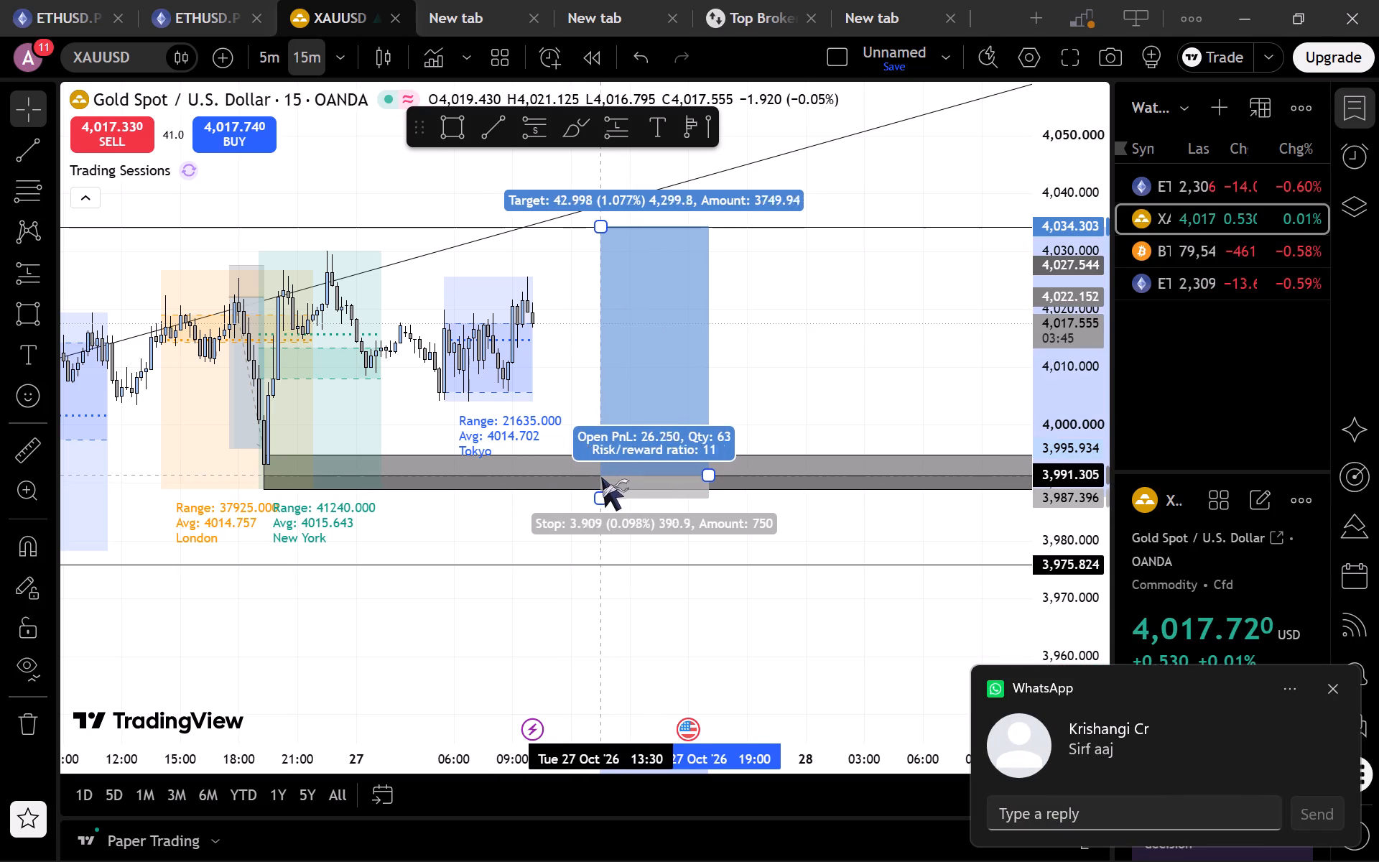
{"action": "left_click_drag", "start_coordinate": [601, 477], "coordinate": [600, 477]}
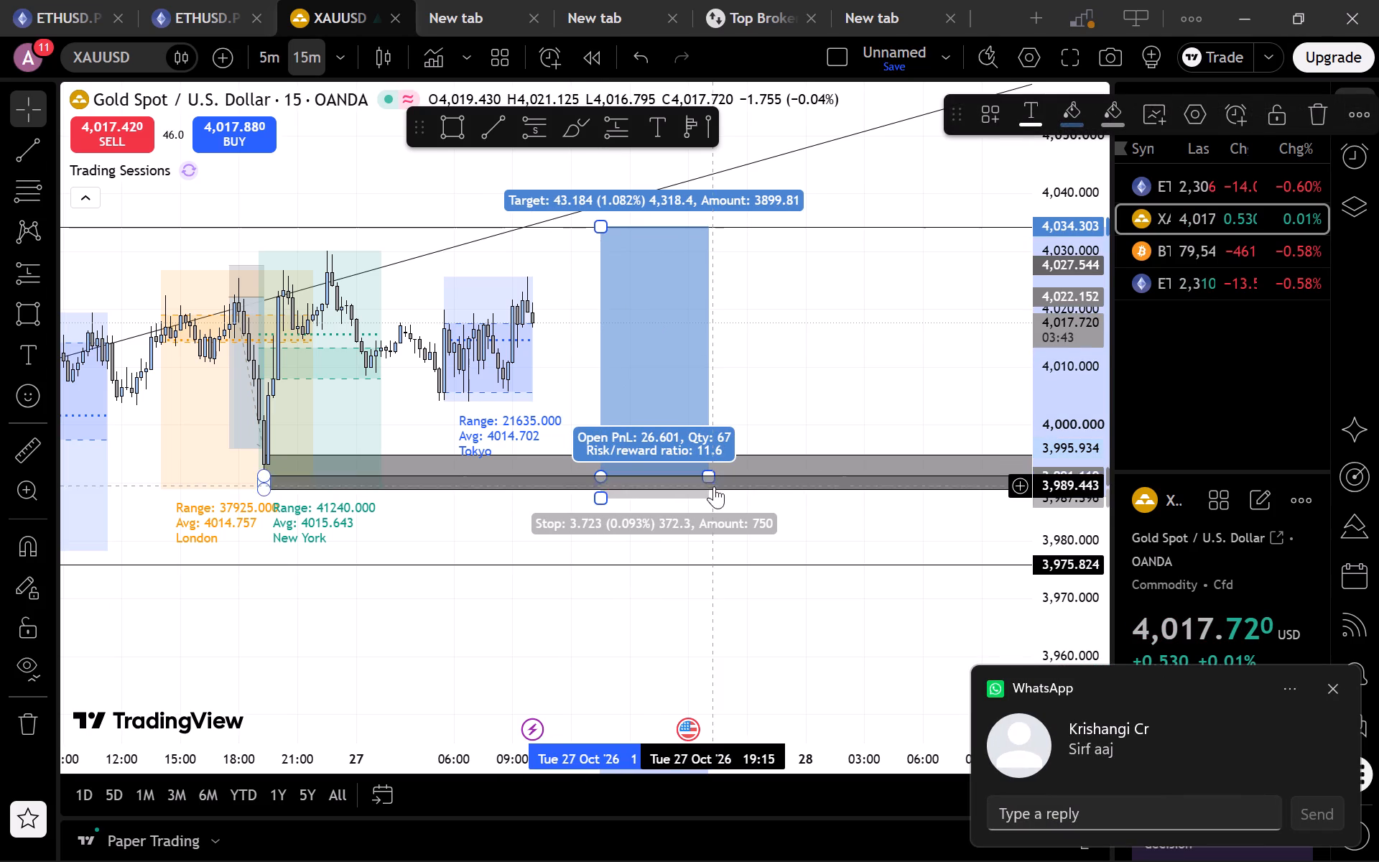
{"action": "left_click_drag", "start_coordinate": [713, 477], "coordinate": [778, 464]}
{"action": "left_click", "coordinate": [845, 436]}
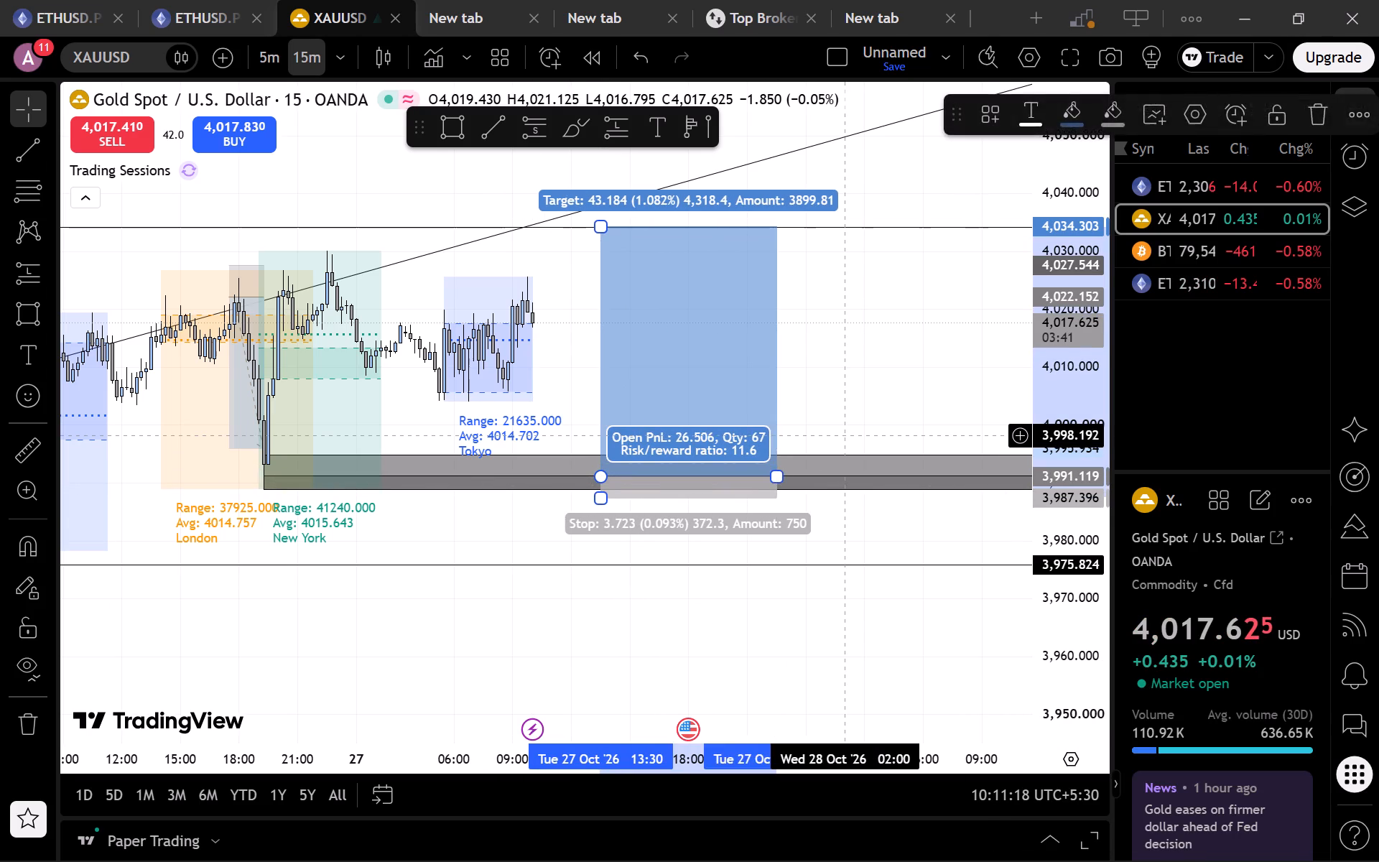
Start a Fibonacci retracement drawing on the 15-minute XAUUSD chart.
{"action": "left_click_drag", "start_coordinate": [845, 436], "coordinate": [896, 522]}
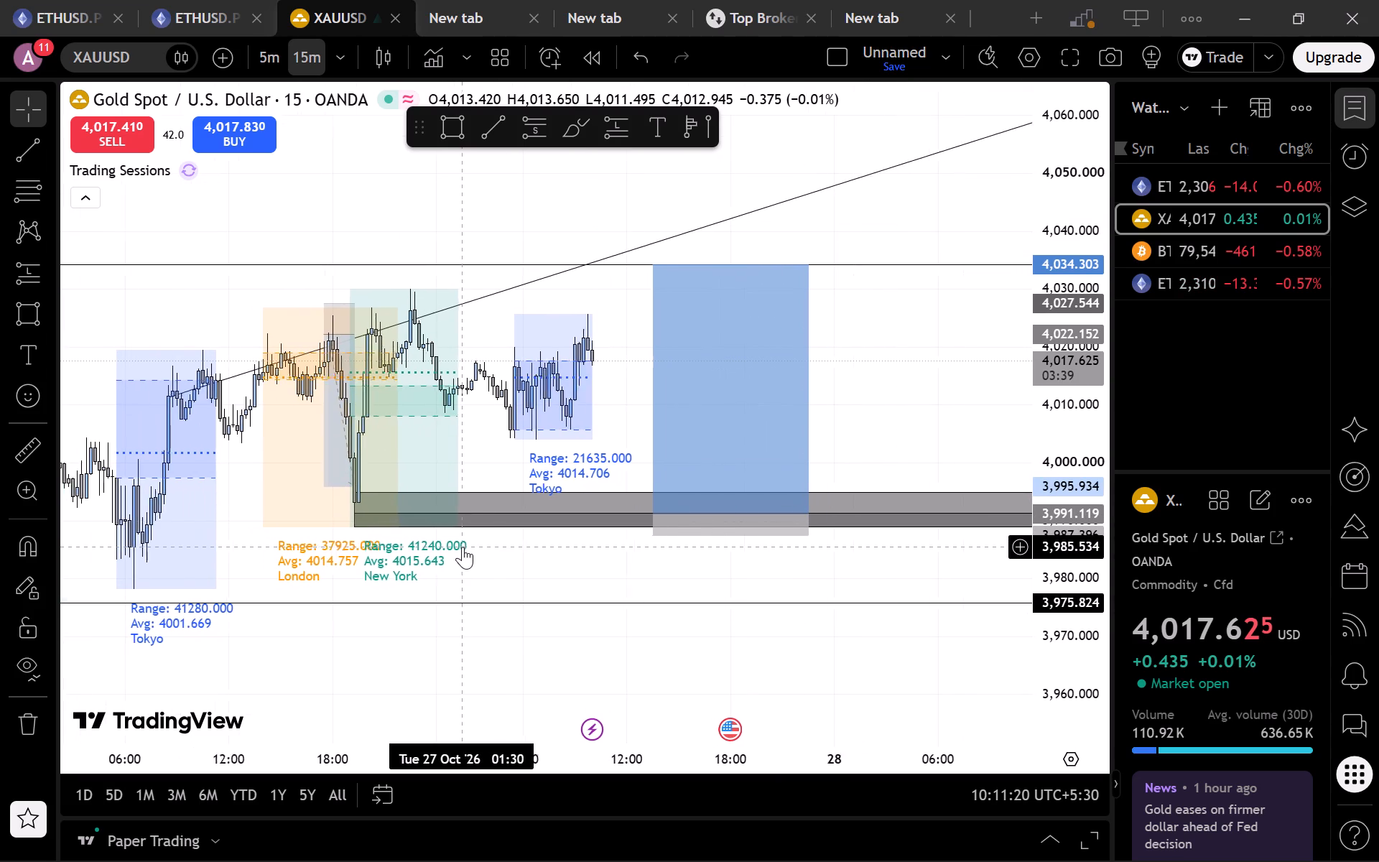
{"action": "left_click_drag", "start_coordinate": [596, 577], "coordinate": [582, 577]}
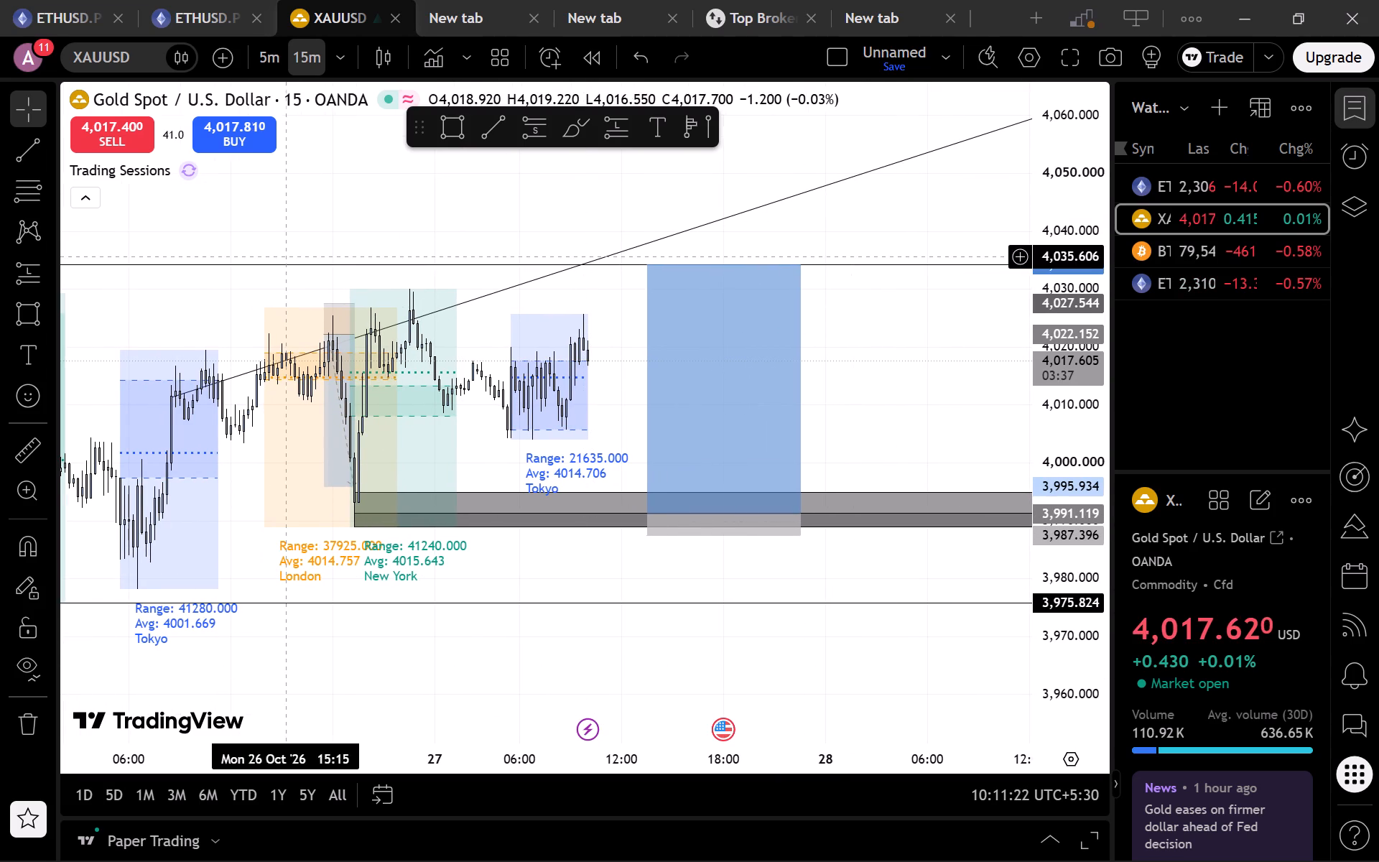
{"action": "left_click", "coordinate": [27, 200]}
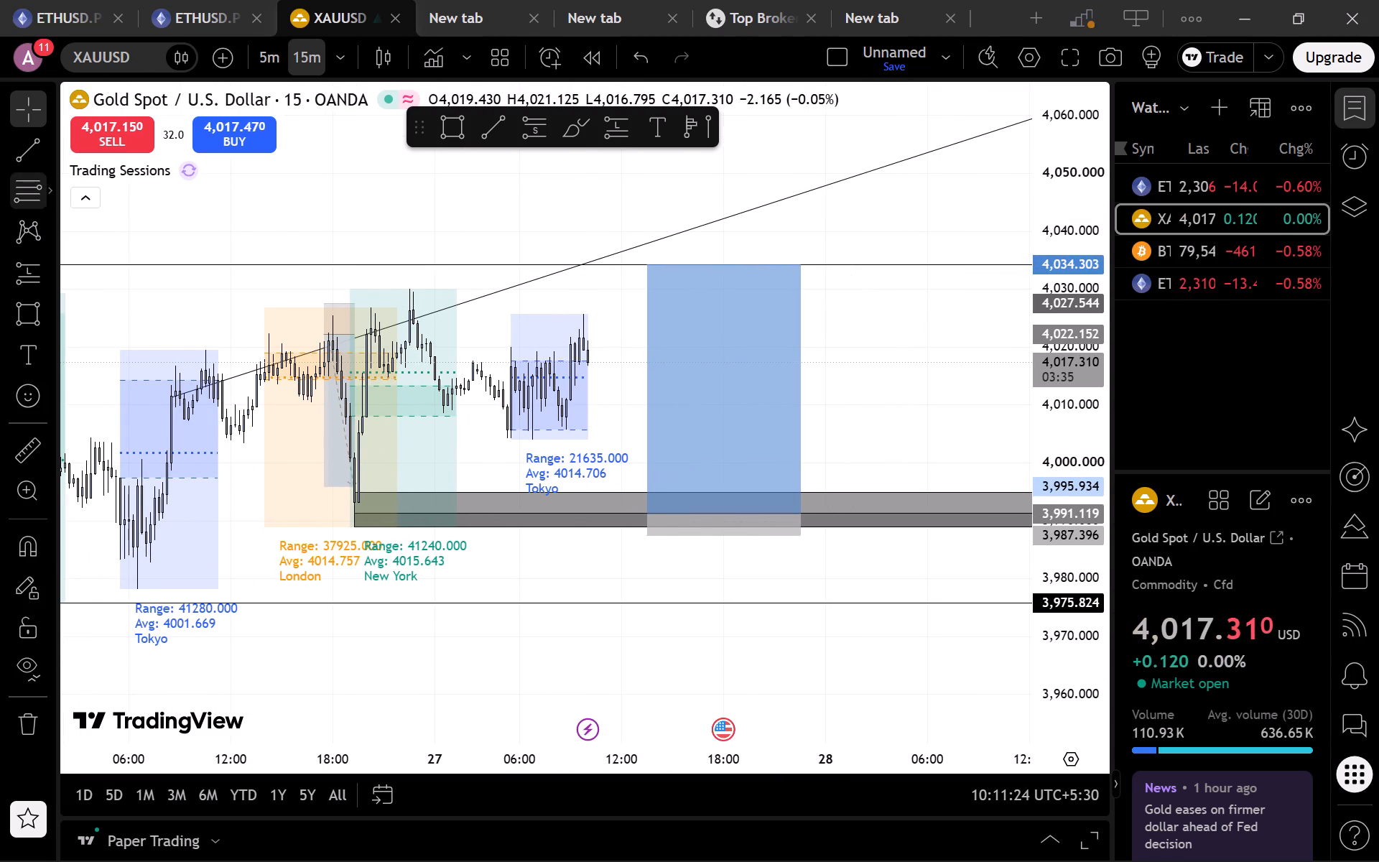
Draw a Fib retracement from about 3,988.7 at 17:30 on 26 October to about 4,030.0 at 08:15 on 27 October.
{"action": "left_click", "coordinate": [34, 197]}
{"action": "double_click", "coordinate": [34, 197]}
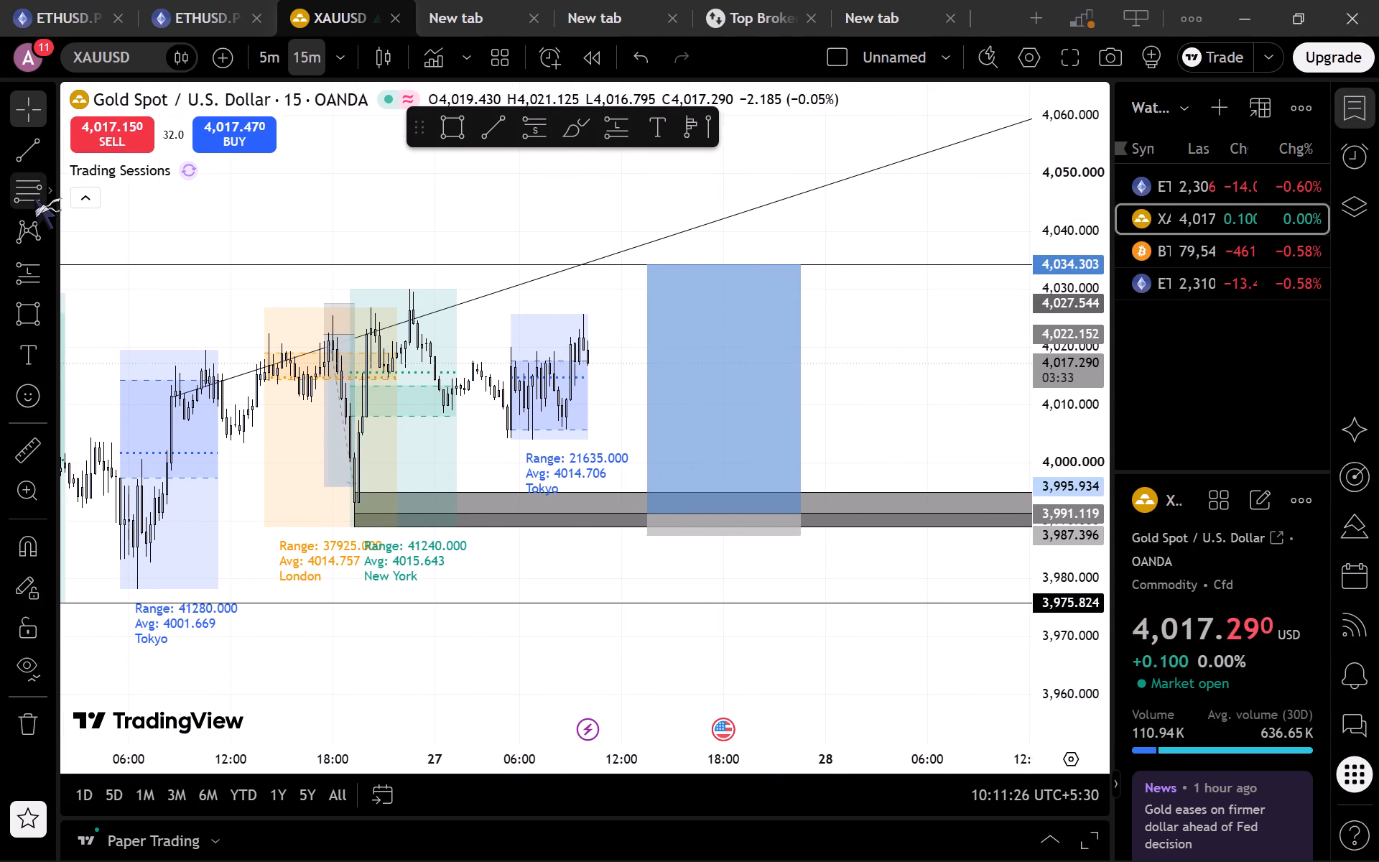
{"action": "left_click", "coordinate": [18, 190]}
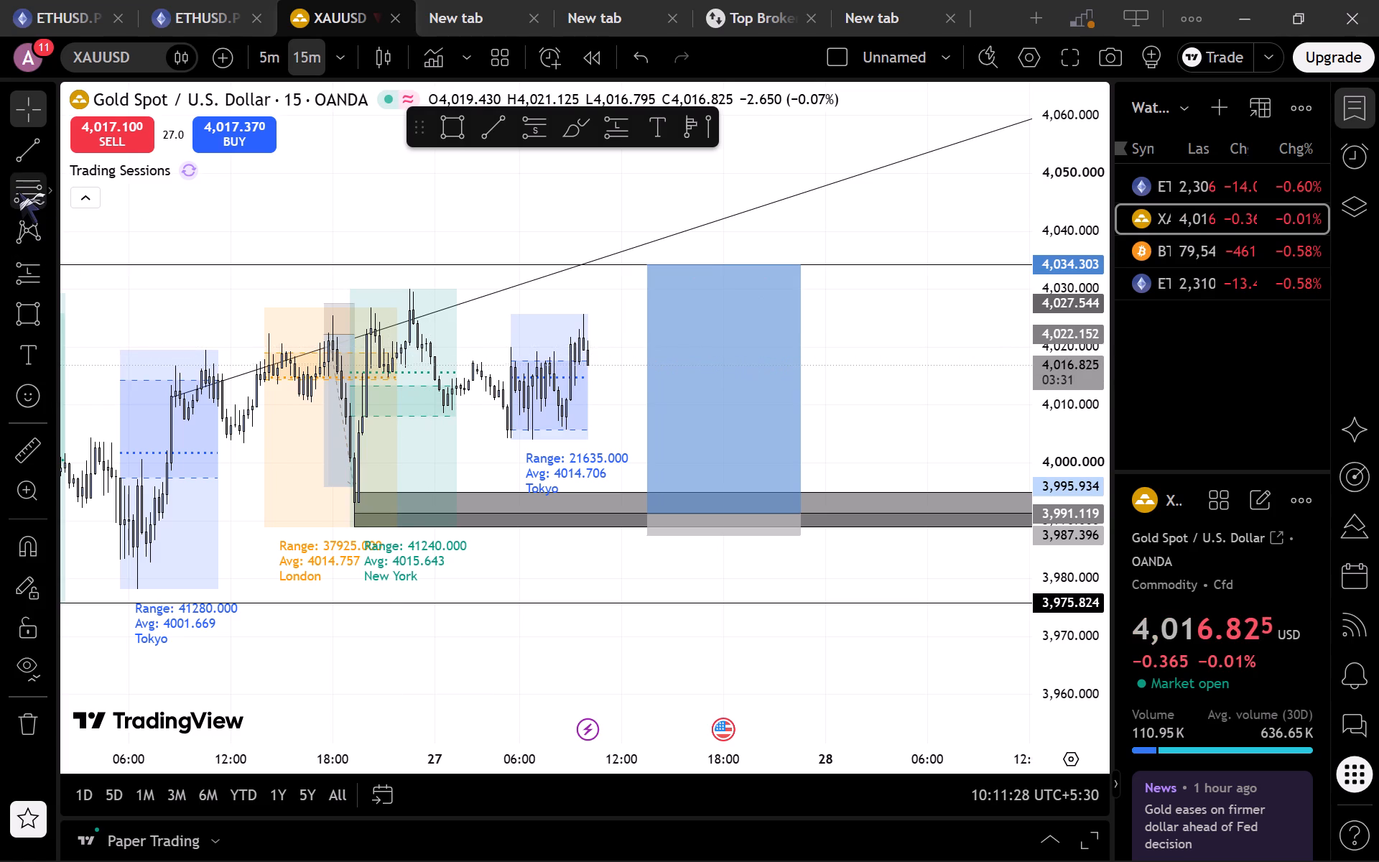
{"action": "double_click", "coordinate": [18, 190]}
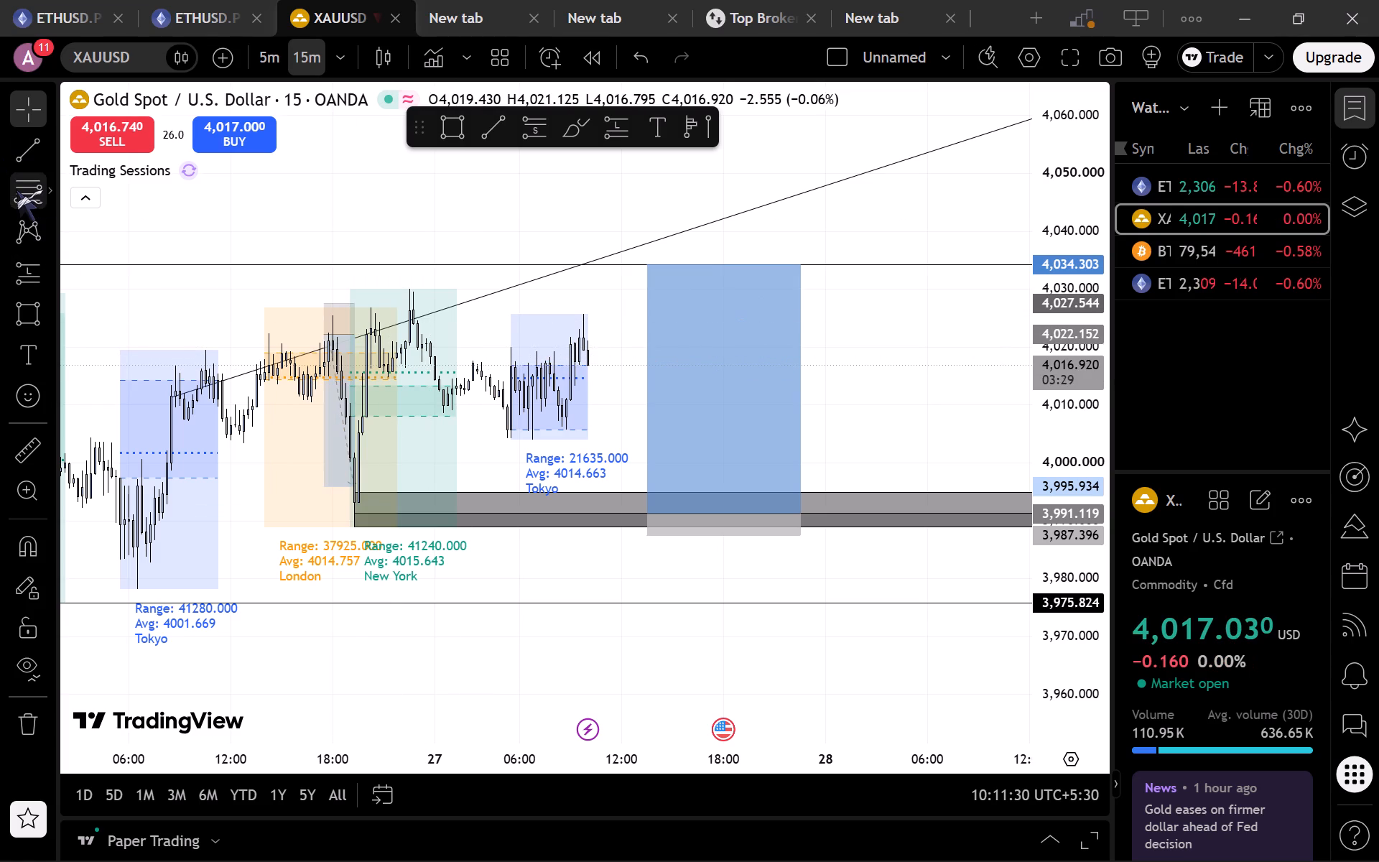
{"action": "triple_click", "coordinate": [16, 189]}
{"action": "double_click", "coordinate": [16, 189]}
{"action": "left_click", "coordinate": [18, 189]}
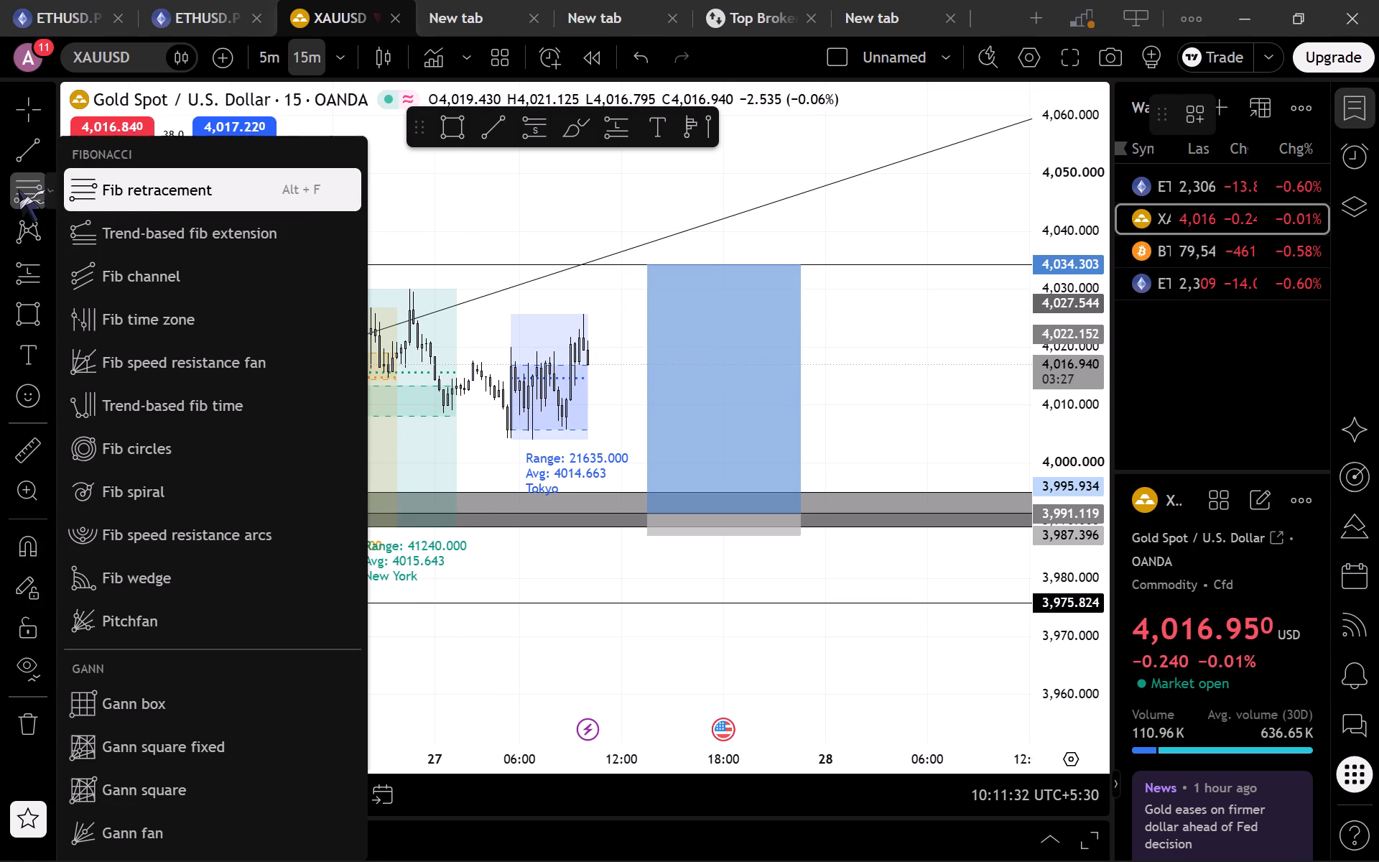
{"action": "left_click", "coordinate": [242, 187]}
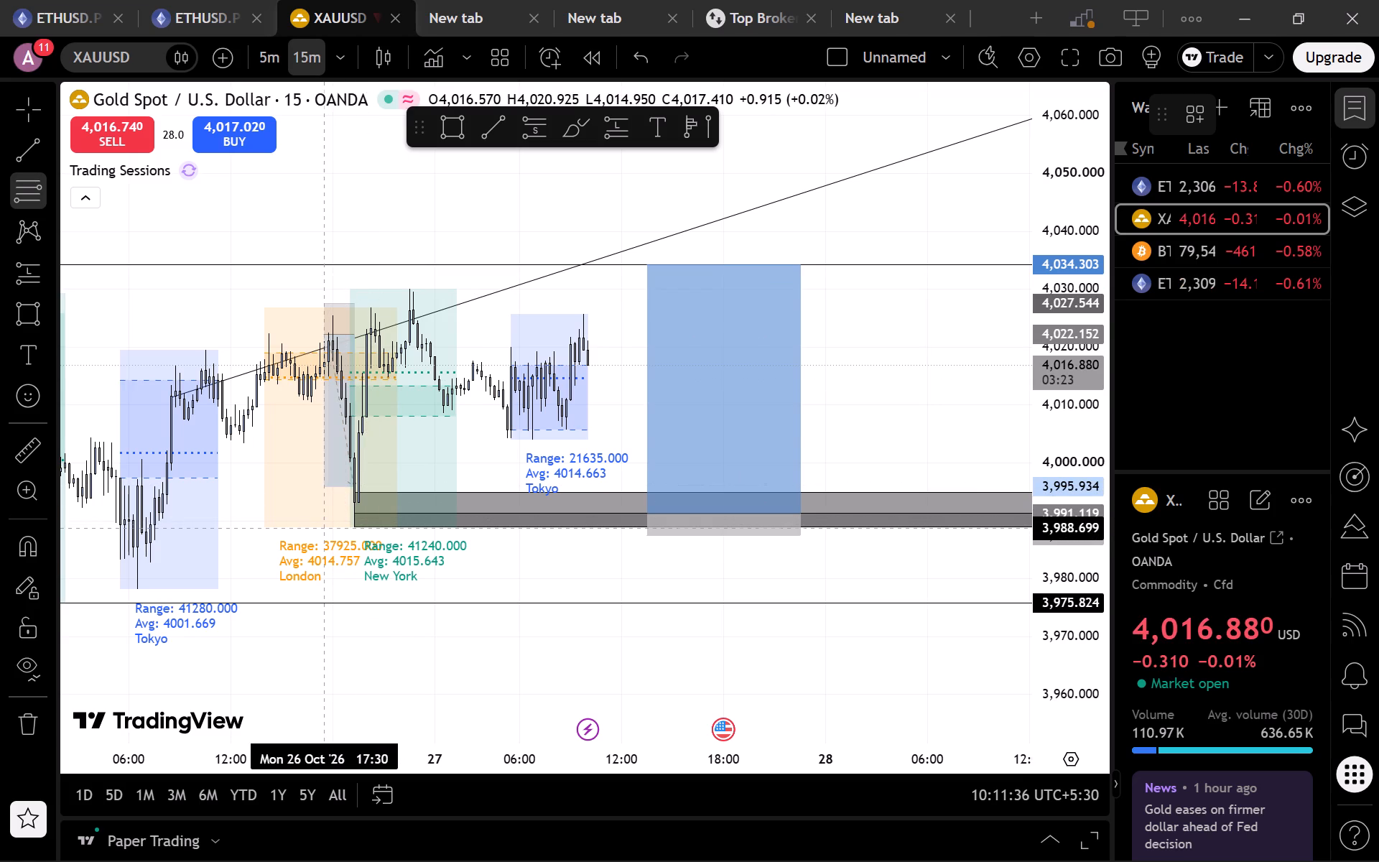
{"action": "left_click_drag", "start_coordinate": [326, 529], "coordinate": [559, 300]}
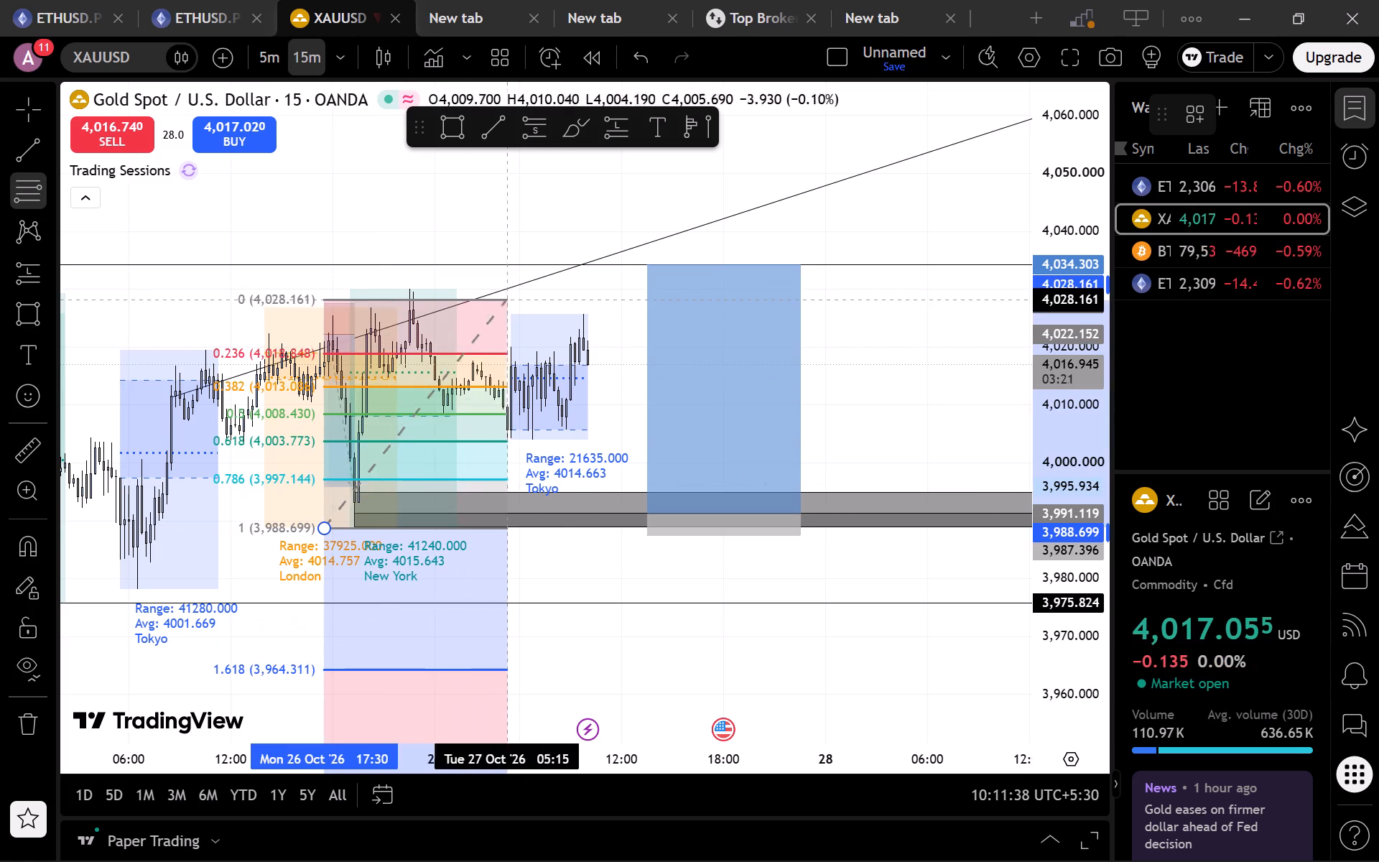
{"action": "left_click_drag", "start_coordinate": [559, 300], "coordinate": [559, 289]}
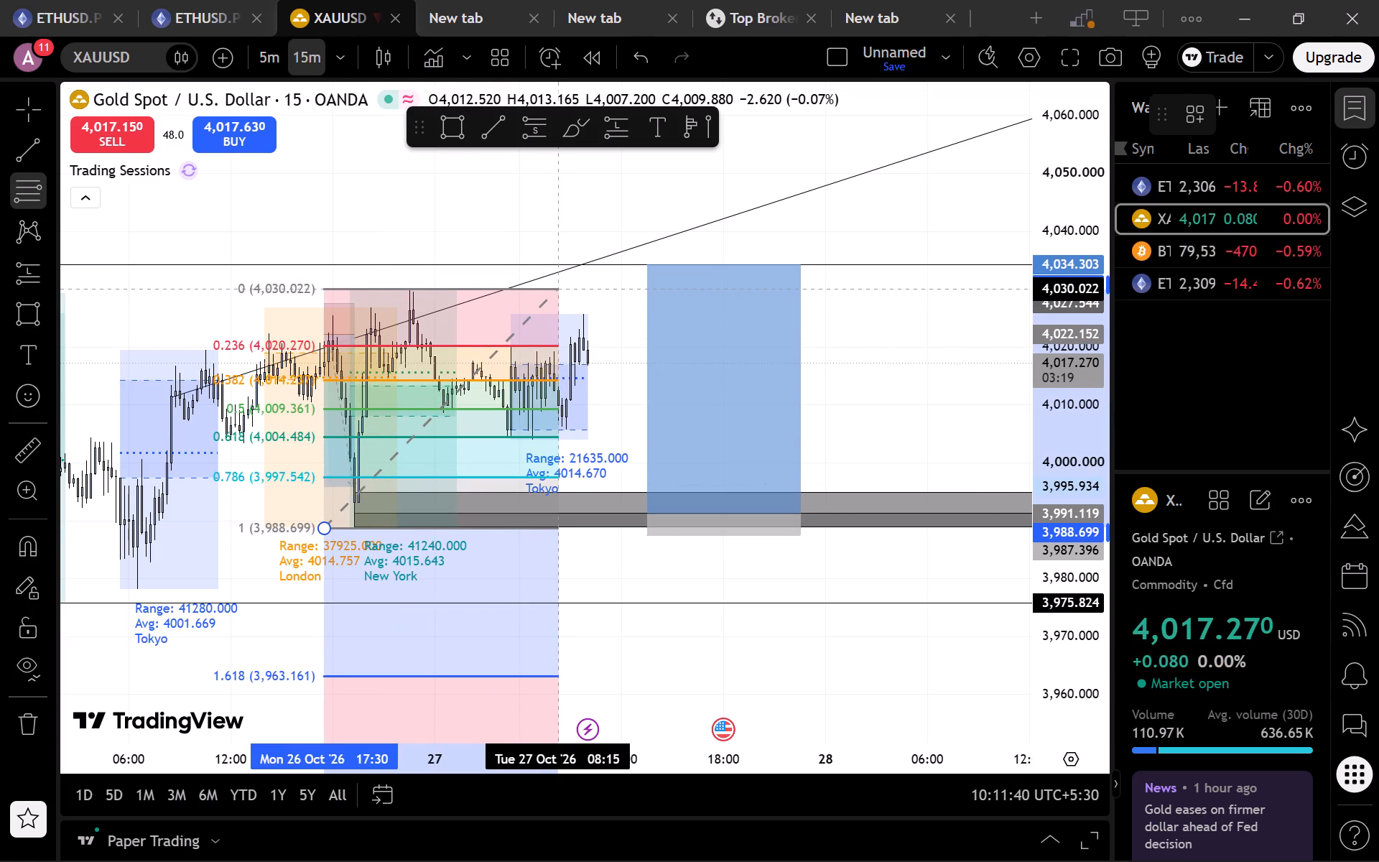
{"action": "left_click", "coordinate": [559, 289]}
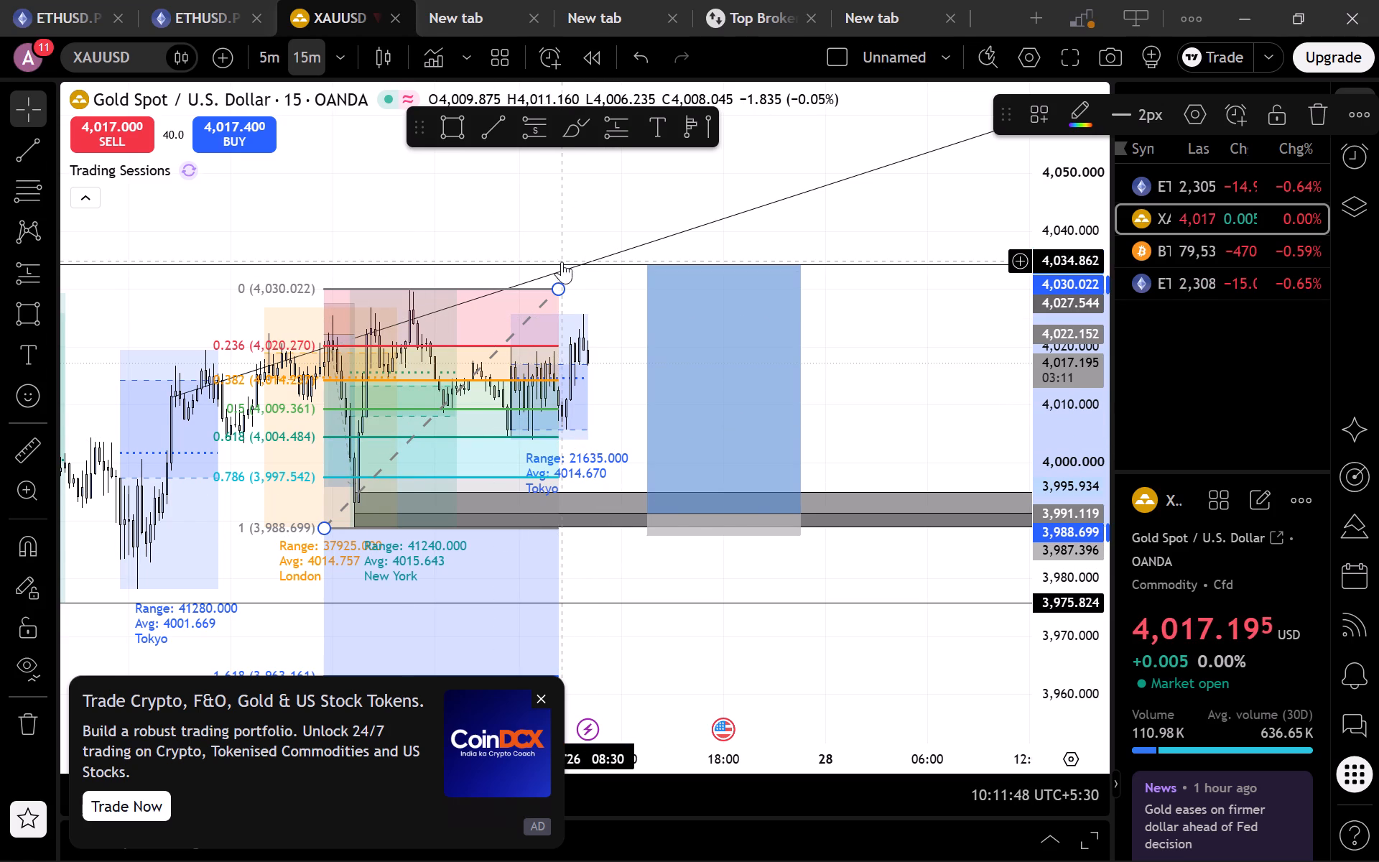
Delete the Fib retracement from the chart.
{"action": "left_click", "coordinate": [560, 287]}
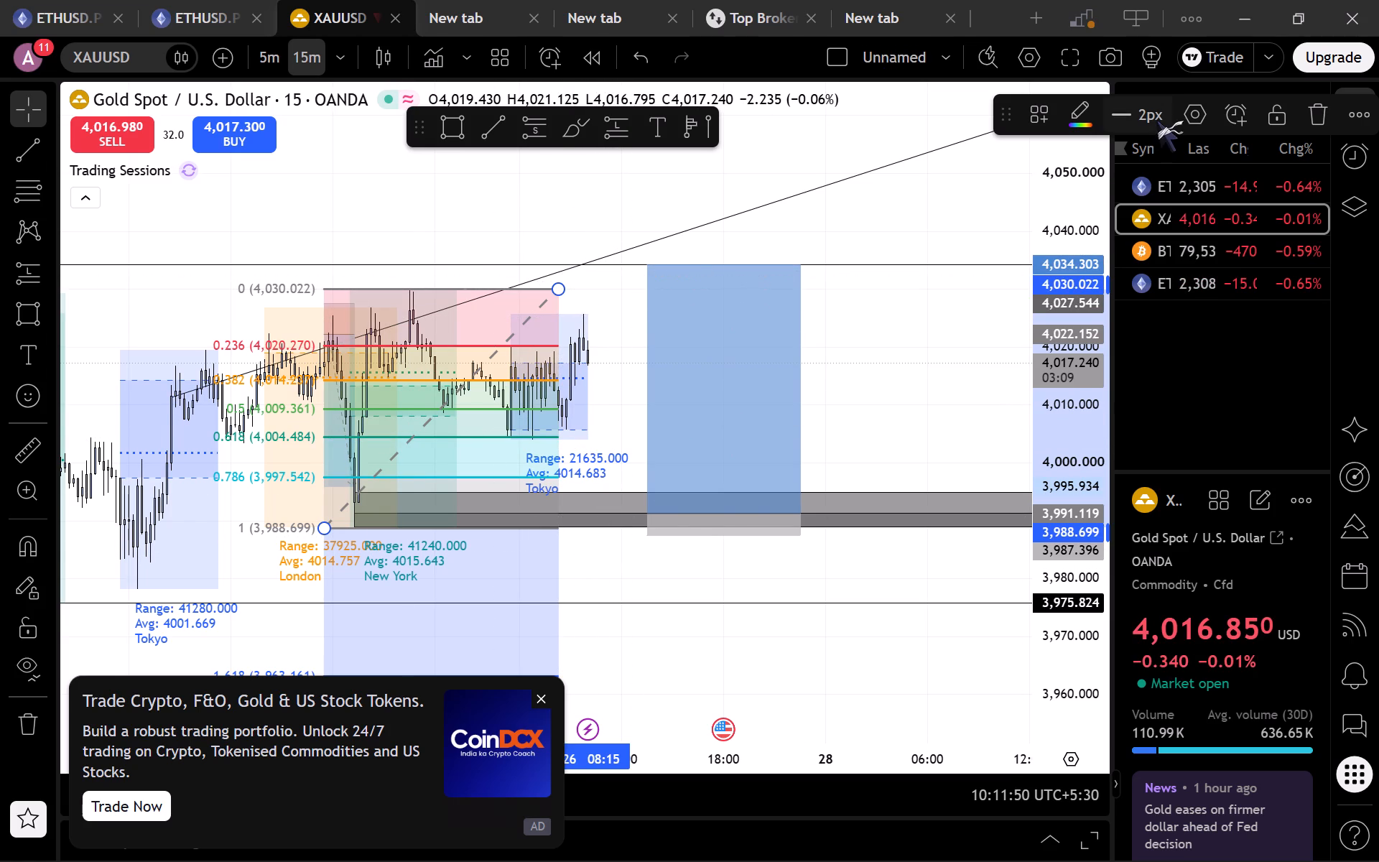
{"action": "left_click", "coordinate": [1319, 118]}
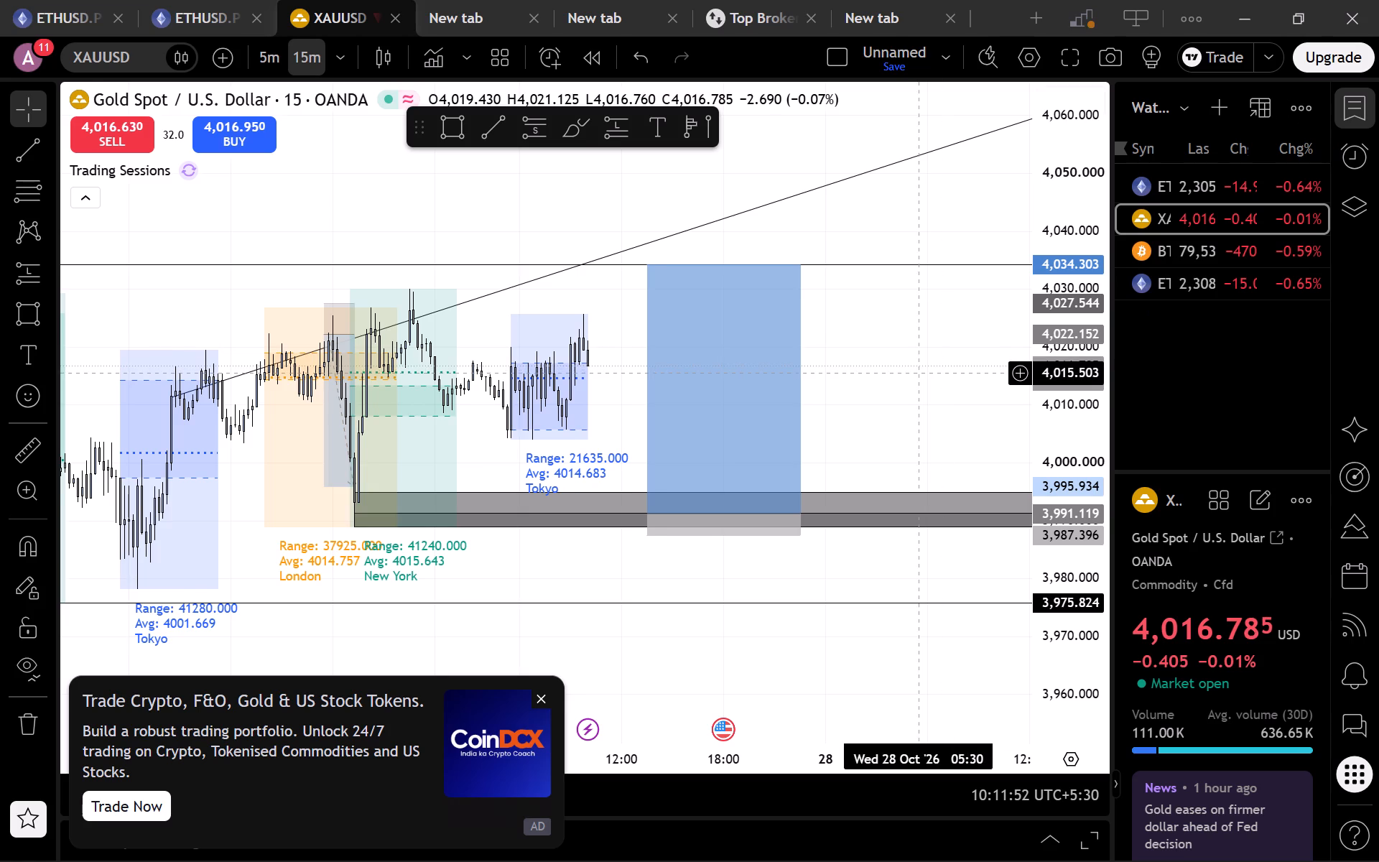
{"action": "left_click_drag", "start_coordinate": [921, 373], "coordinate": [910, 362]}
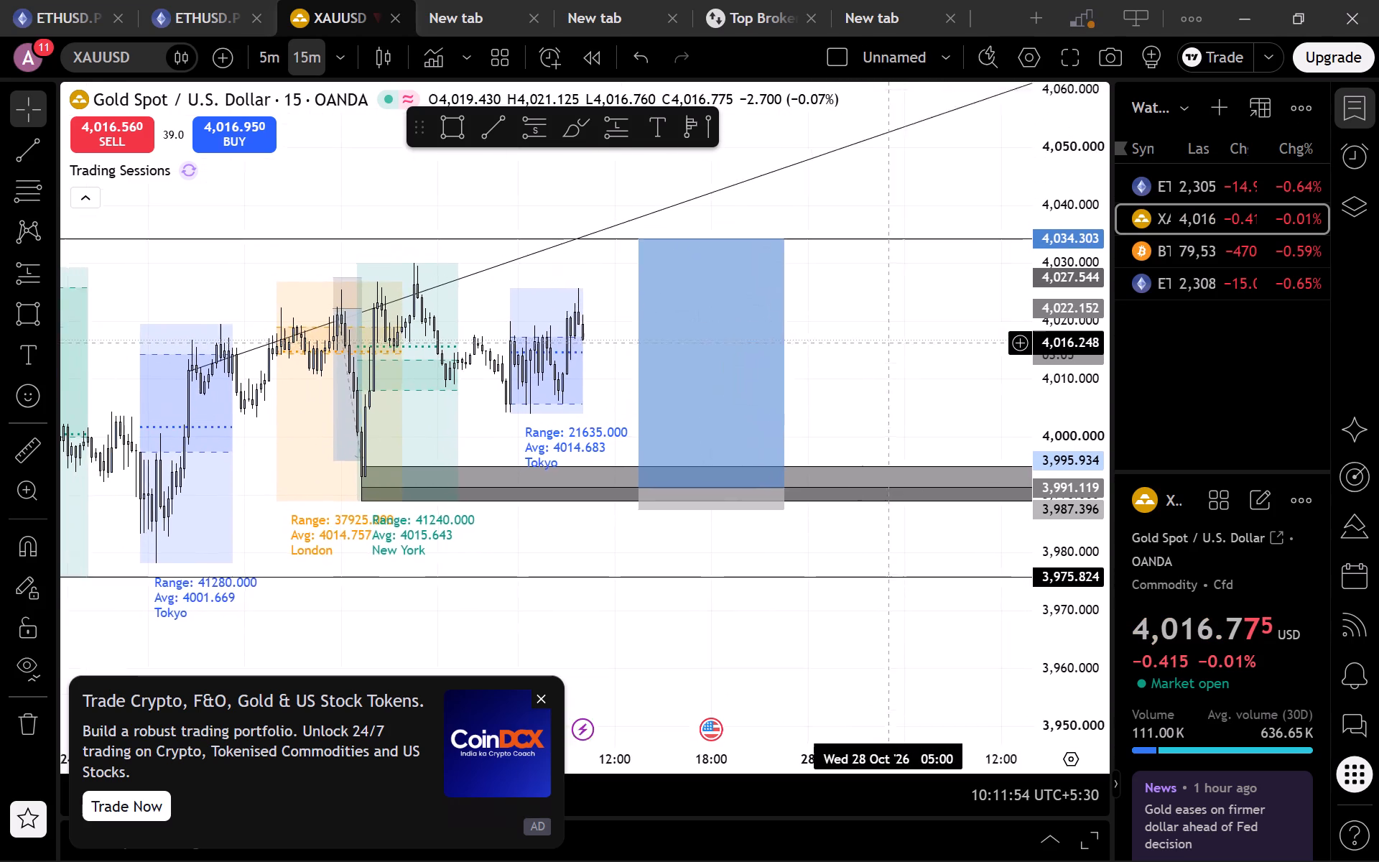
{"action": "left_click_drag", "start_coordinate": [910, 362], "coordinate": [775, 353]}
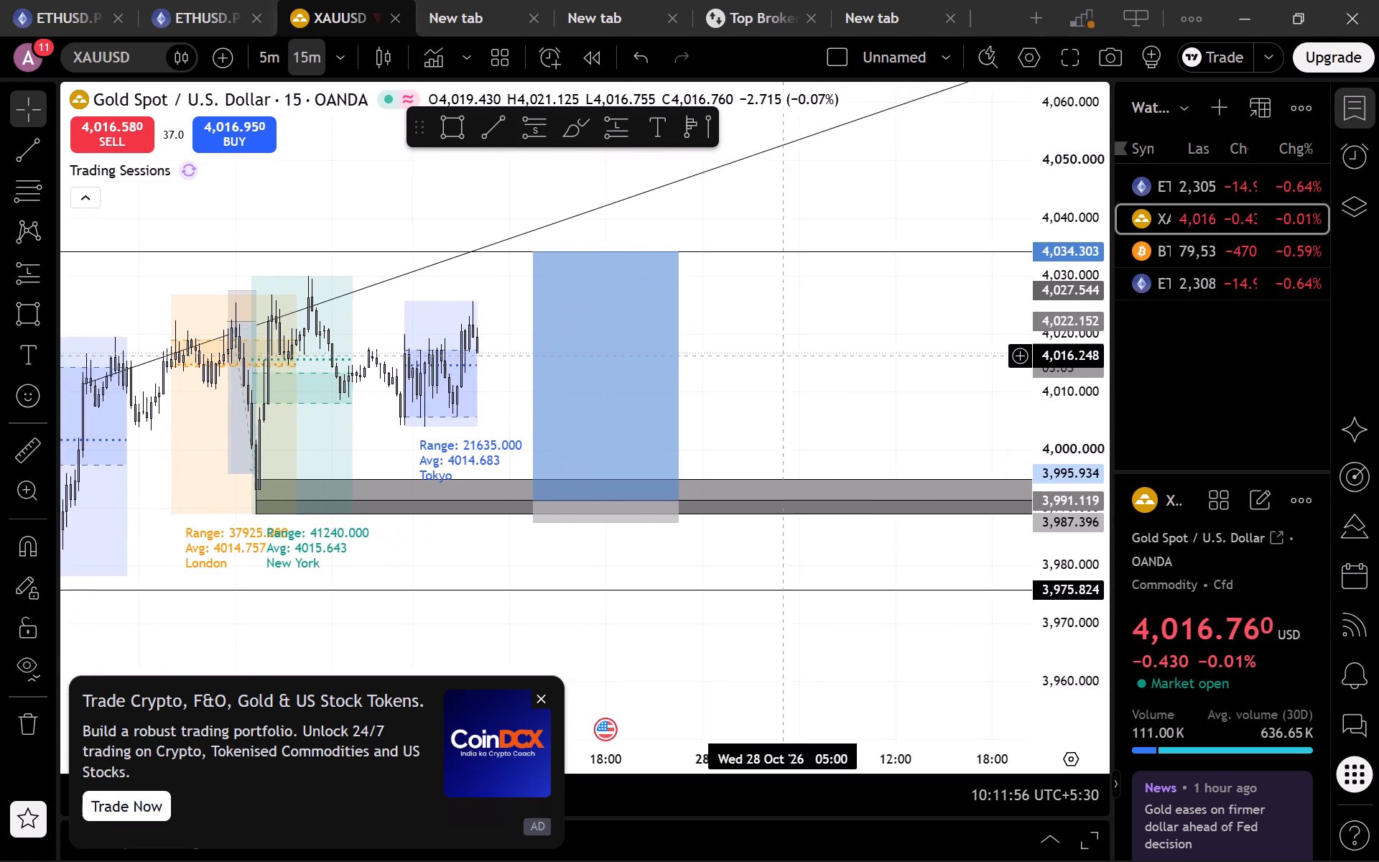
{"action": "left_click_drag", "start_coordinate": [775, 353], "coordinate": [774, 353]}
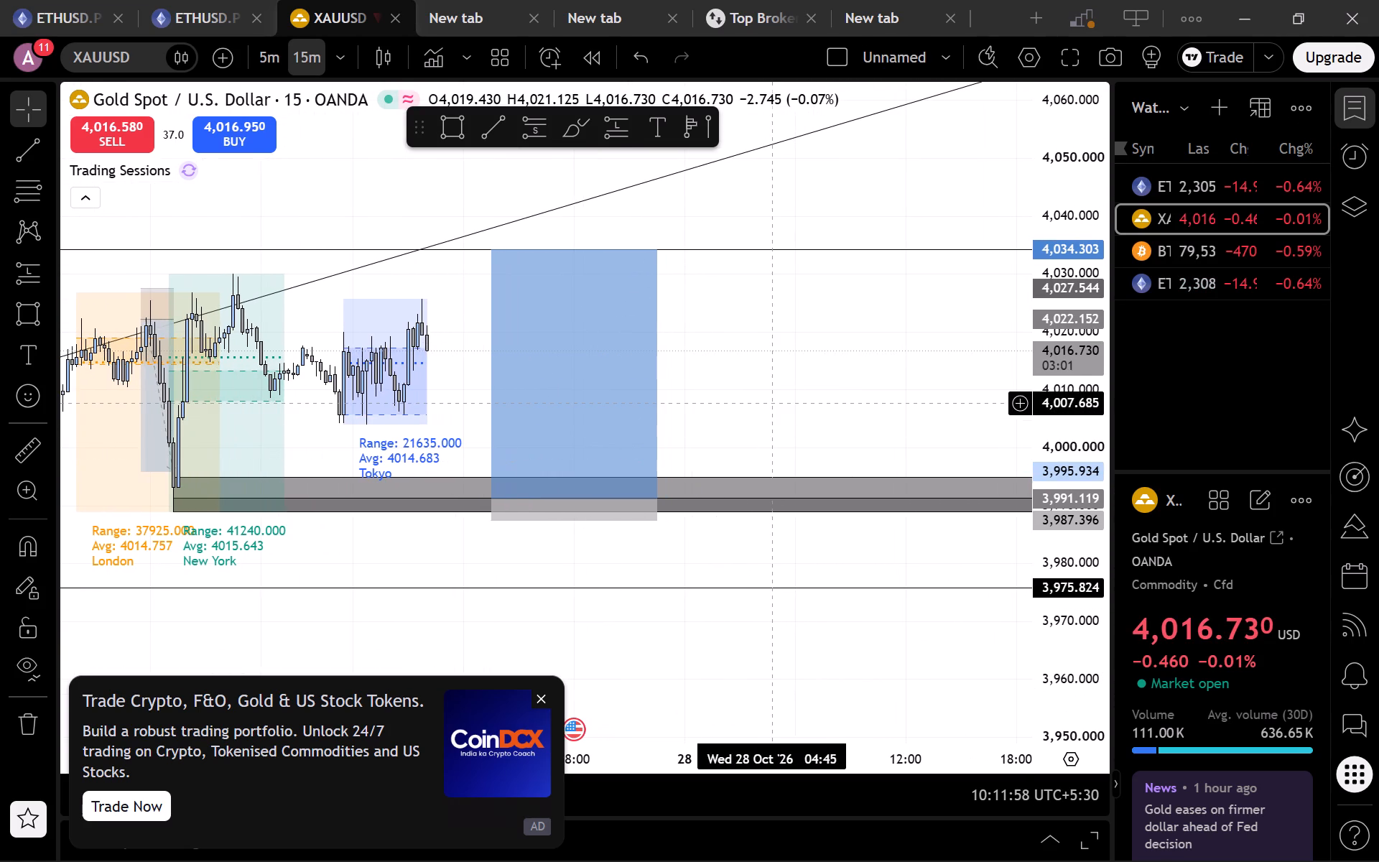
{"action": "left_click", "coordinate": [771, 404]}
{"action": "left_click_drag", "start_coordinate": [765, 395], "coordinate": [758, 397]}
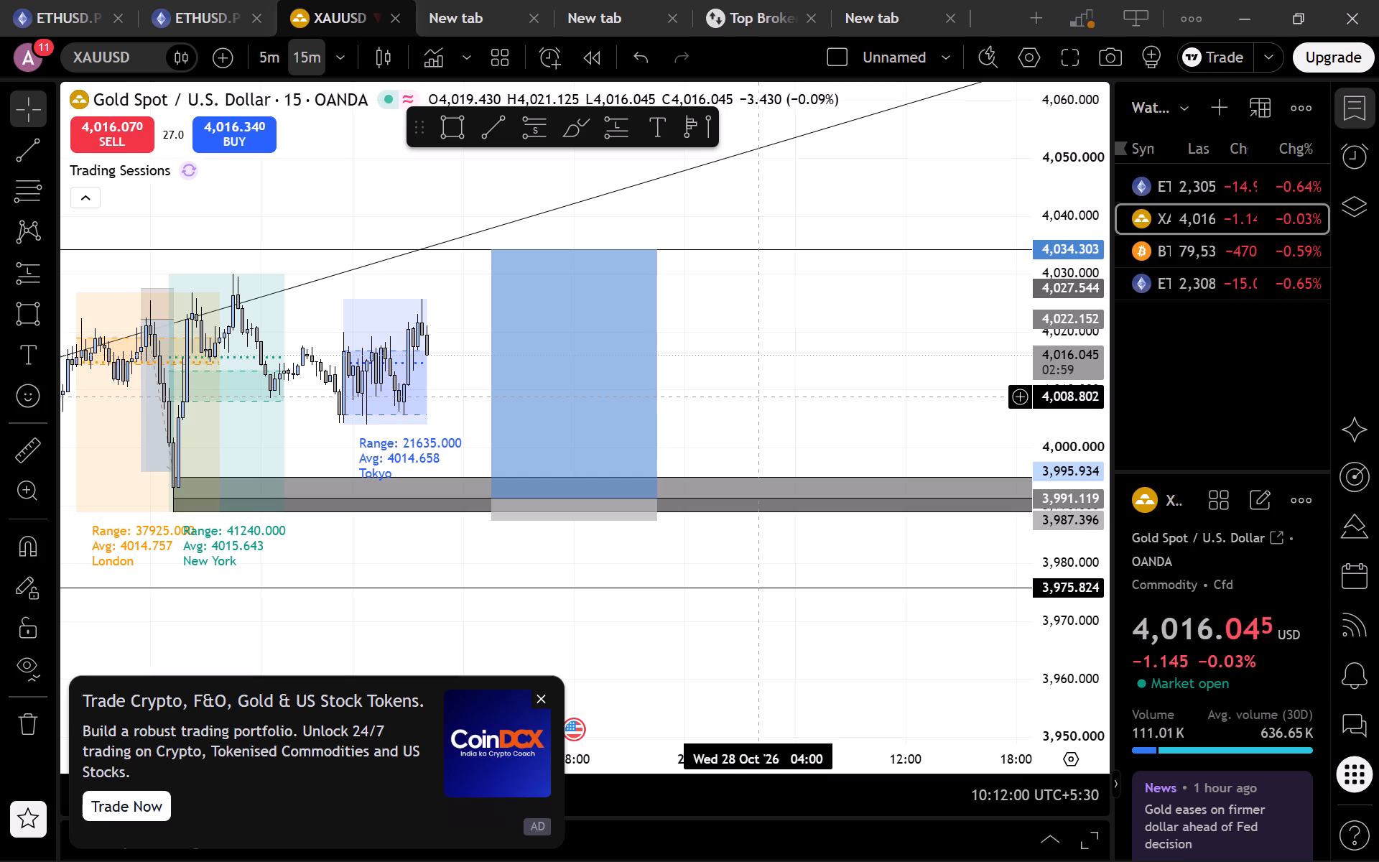